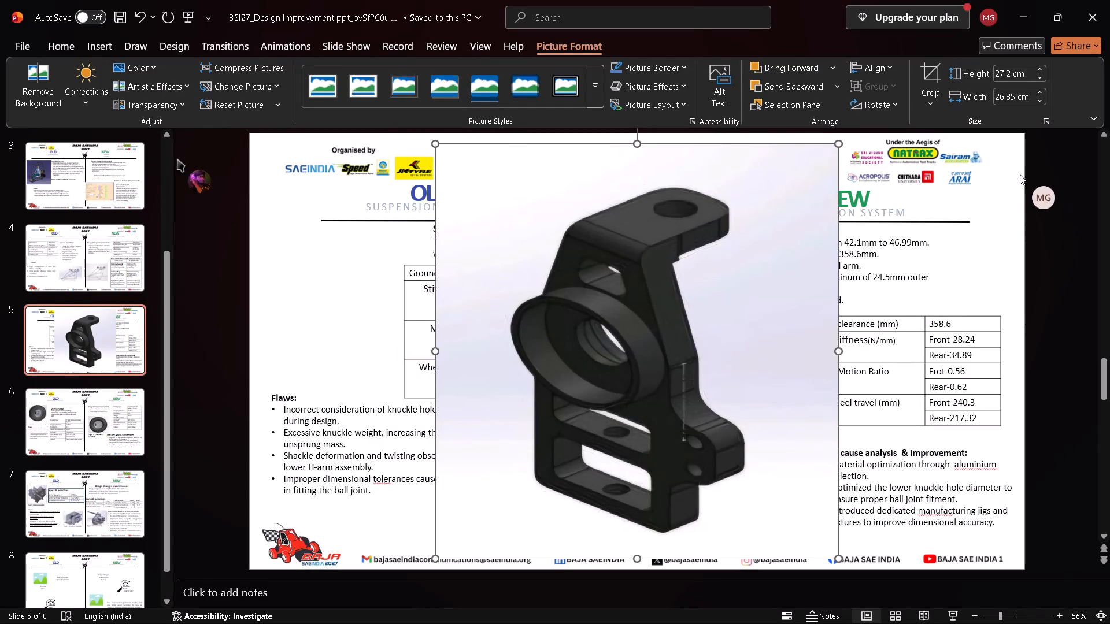
Shrink the black knuckle picture on slide 5 to about 11.56 × 11.2 cm and place it on the OLD side above the Flaws text.
left_click_drag(840, 143, 544, 200)
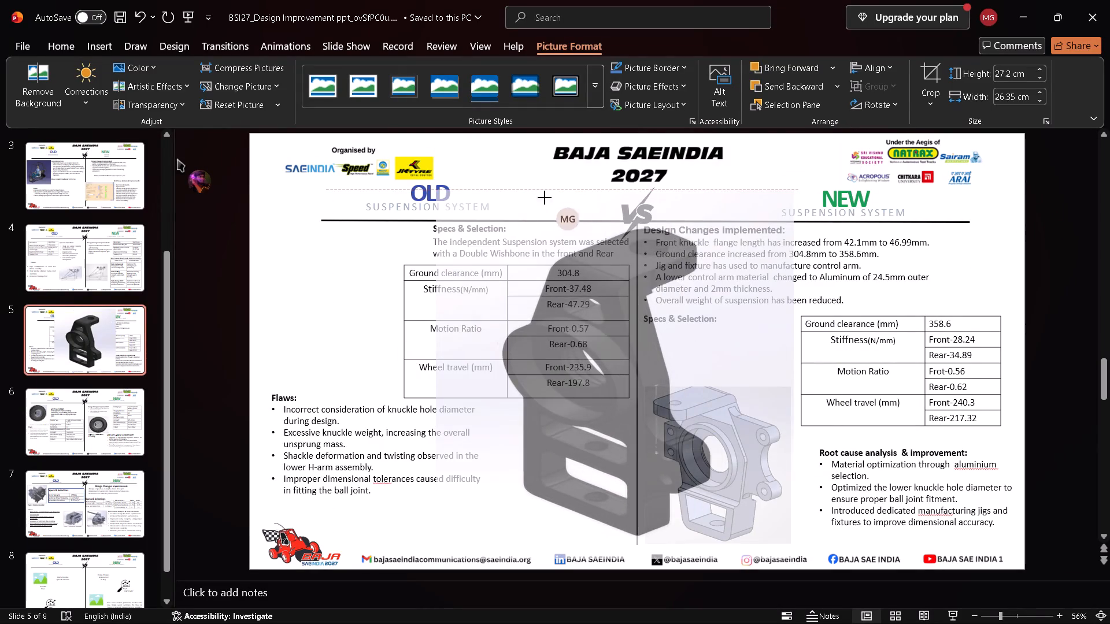
left_click_drag(544, 200, 513, 361)
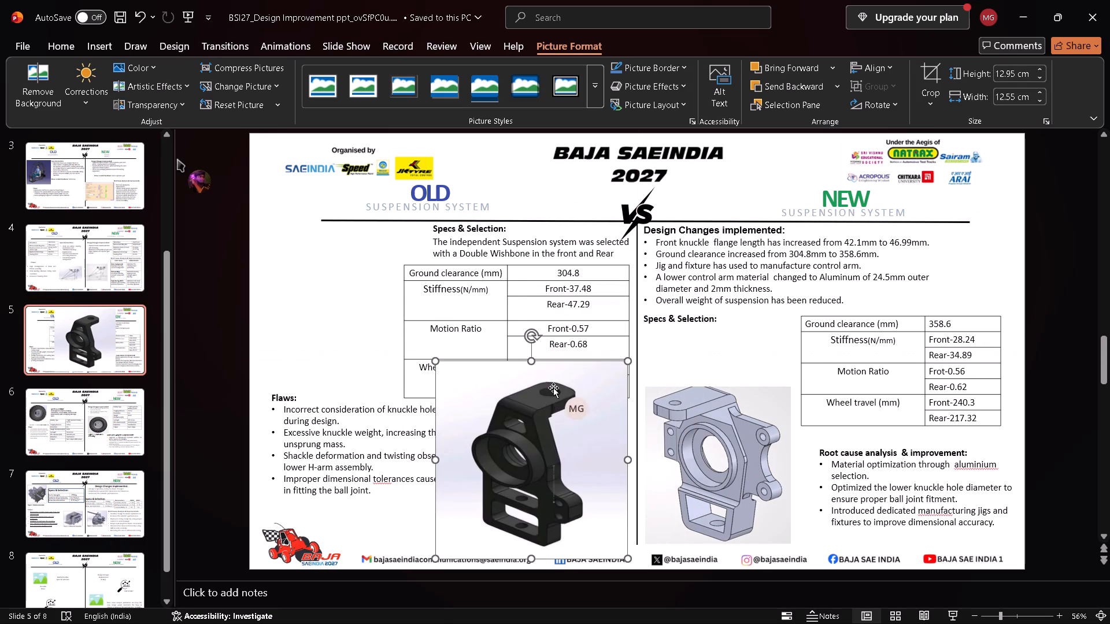
left_click_drag(563, 414, 401, 267)
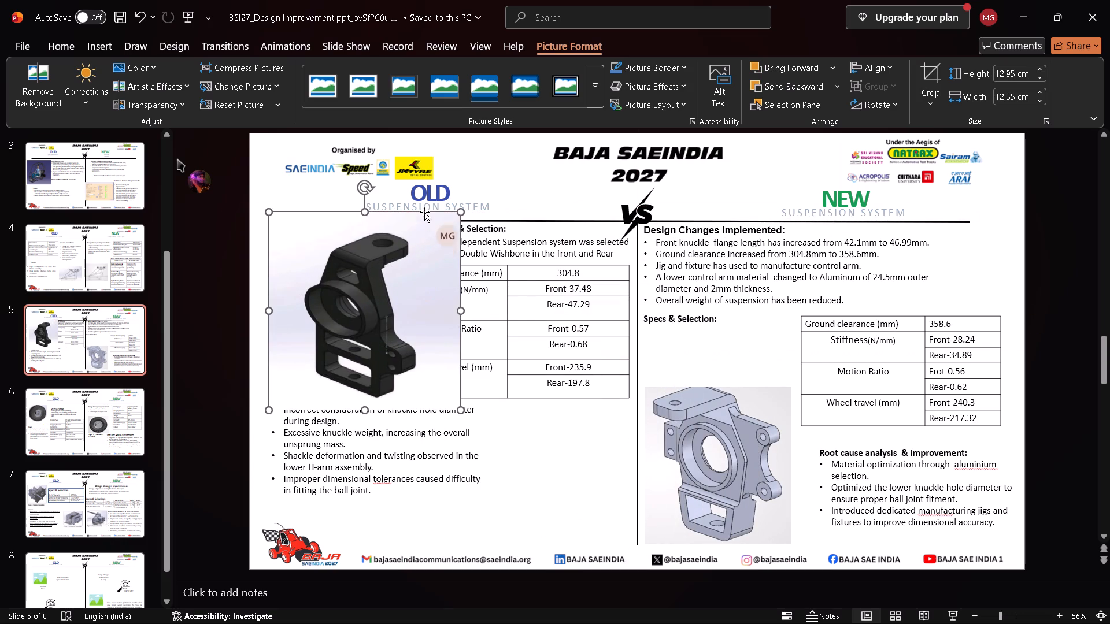
left_click_drag(461, 213, 435, 232)
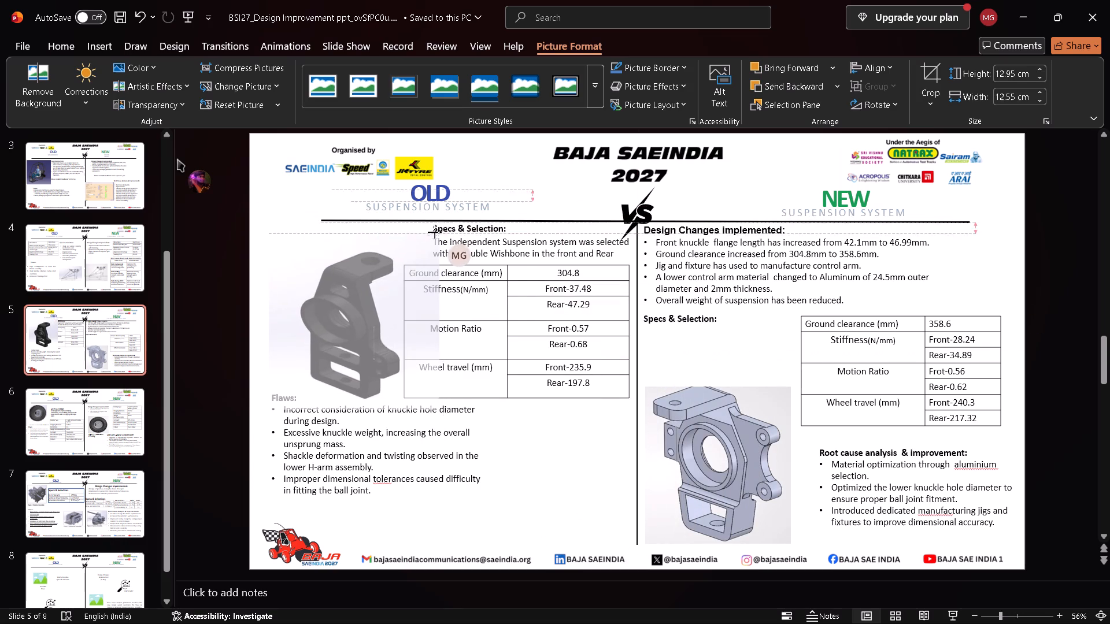
left_click_drag(435, 232, 435, 232)
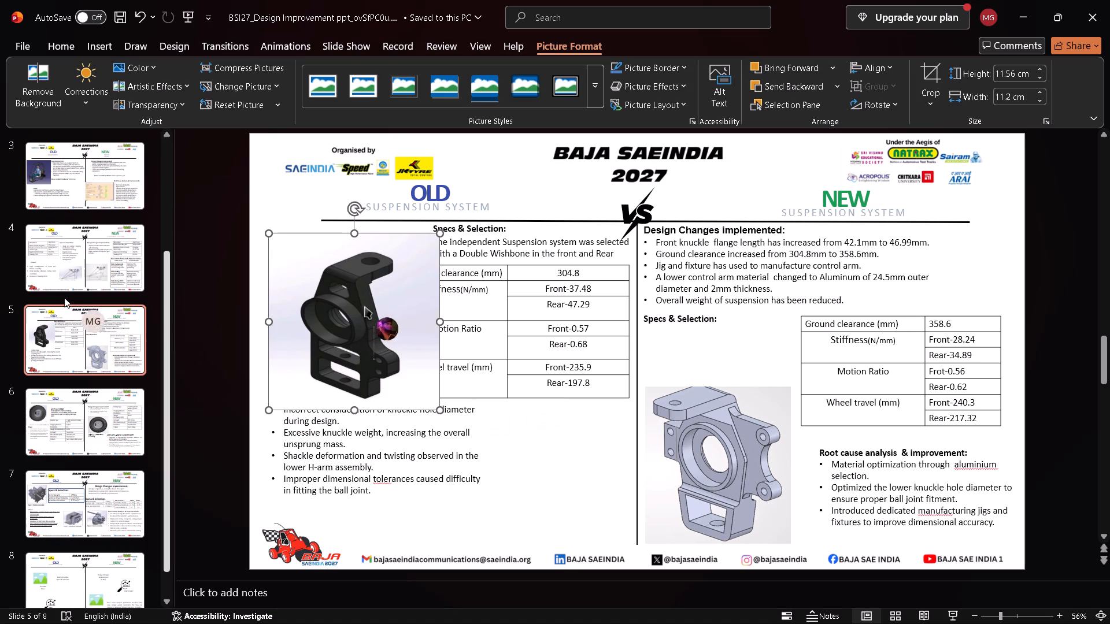
Narrow the black knuckle picture to about 7.59 cm wide, keeping its height, so it clears the OLD specs table.
left_click(364, 305)
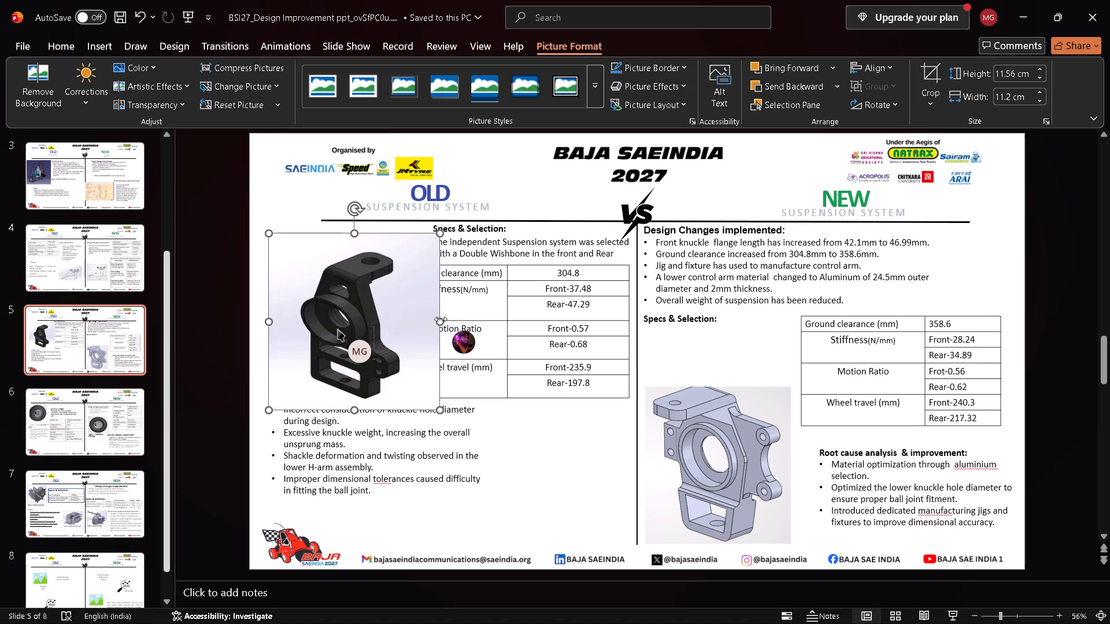
left_click_drag(441, 319, 434, 317)
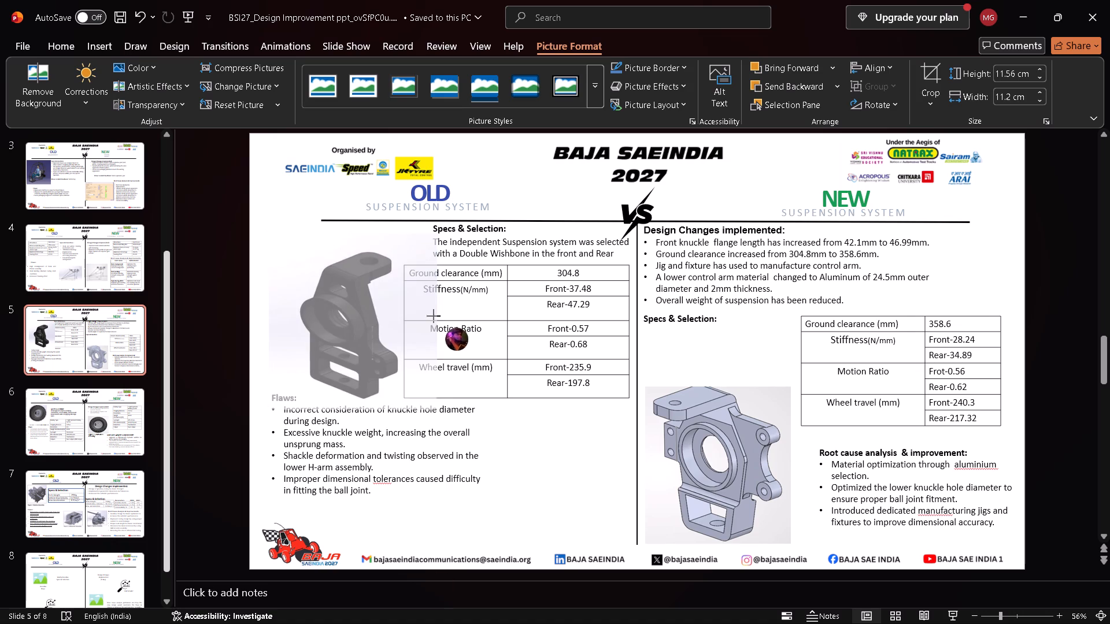
left_click_drag(434, 317, 428, 315)
left_click(415, 317)
left_click(715, 623)
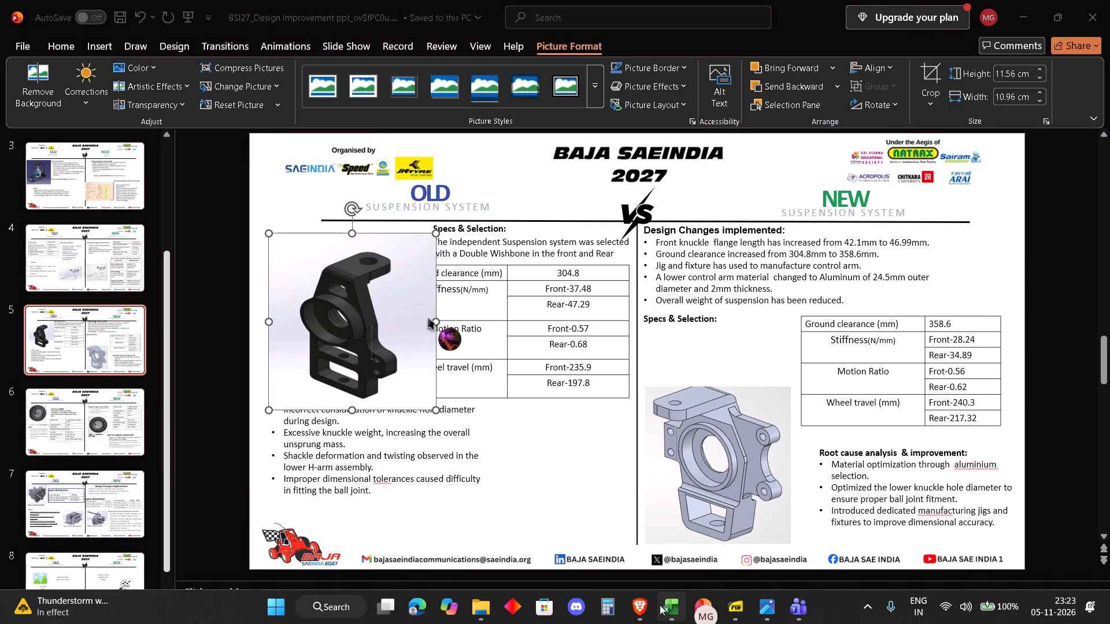
left_click_drag(435, 320, 435, 321)
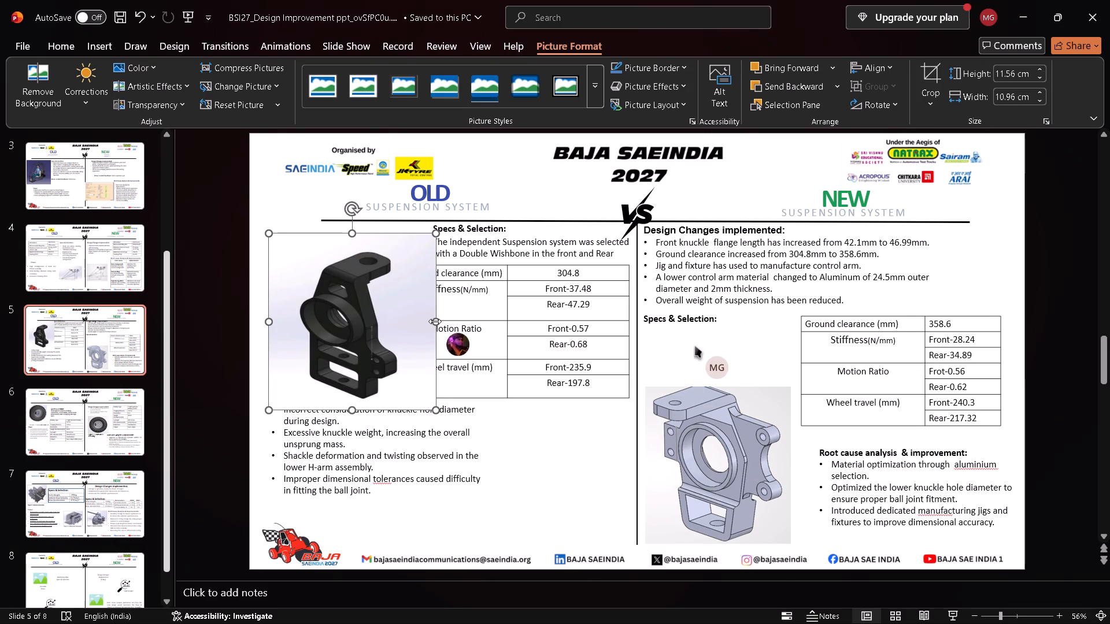
left_click_drag(435, 321, 390, 318)
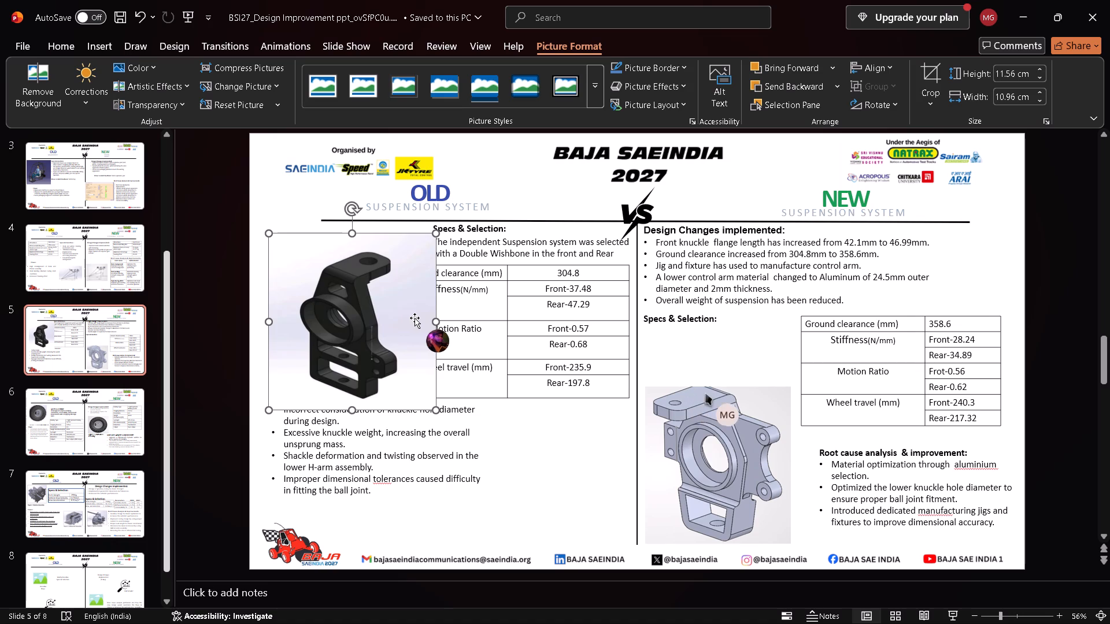
left_click_drag(435, 320, 435, 321)
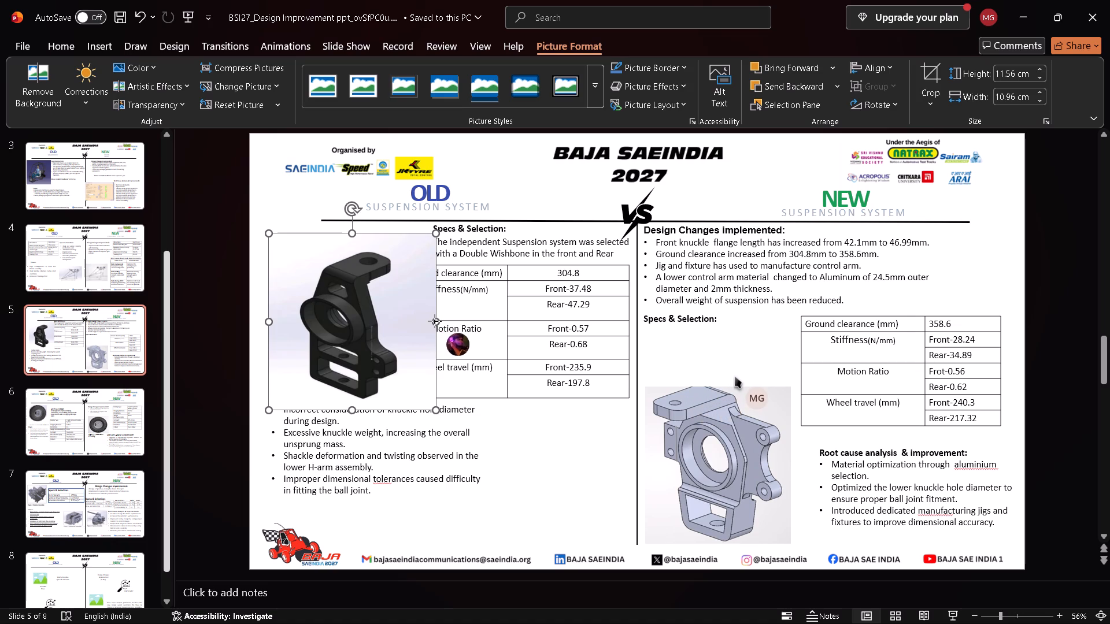
left_click_drag(435, 321, 384, 320)
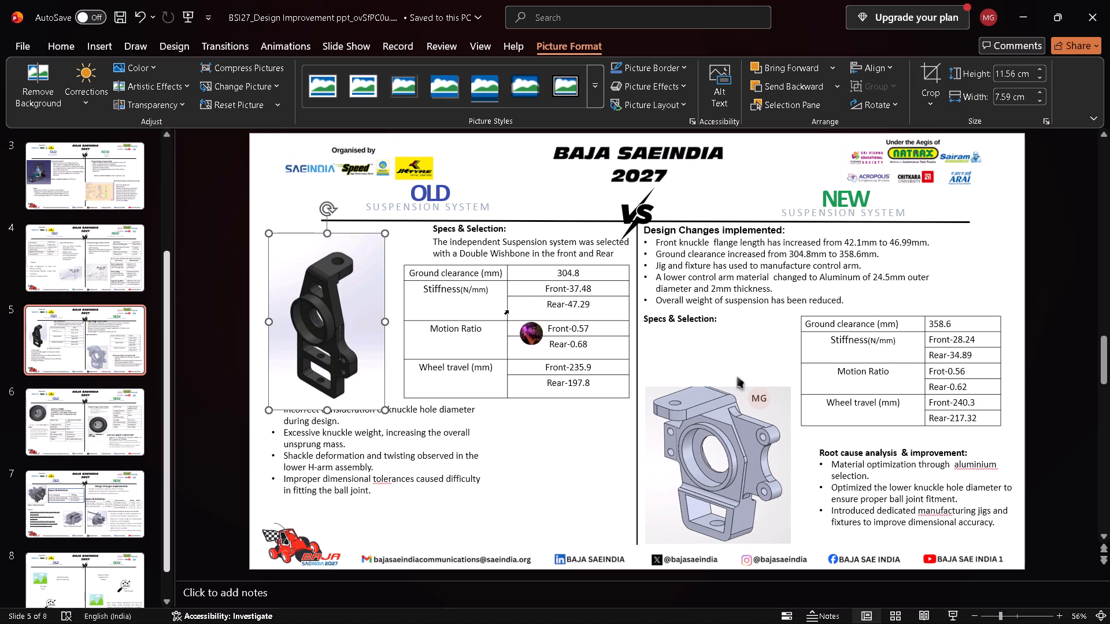
Nudge the OLD specs table up under the Double Wishbone text and make its two columns about equally wide.
left_click_drag(506, 312, 528, 310)
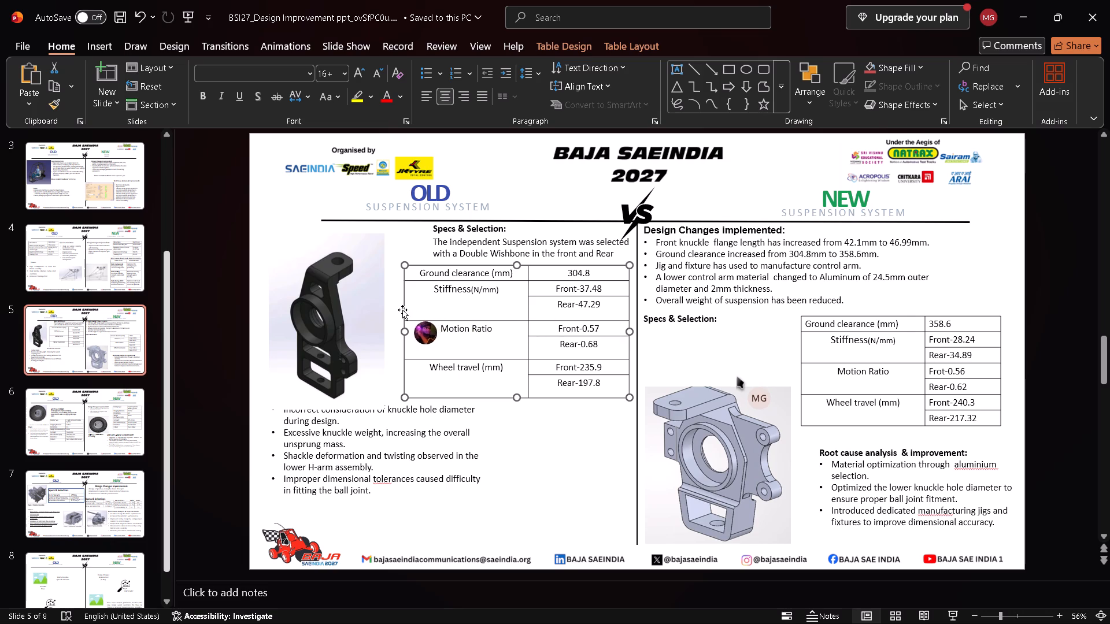
left_click_drag(401, 310, 421, 312)
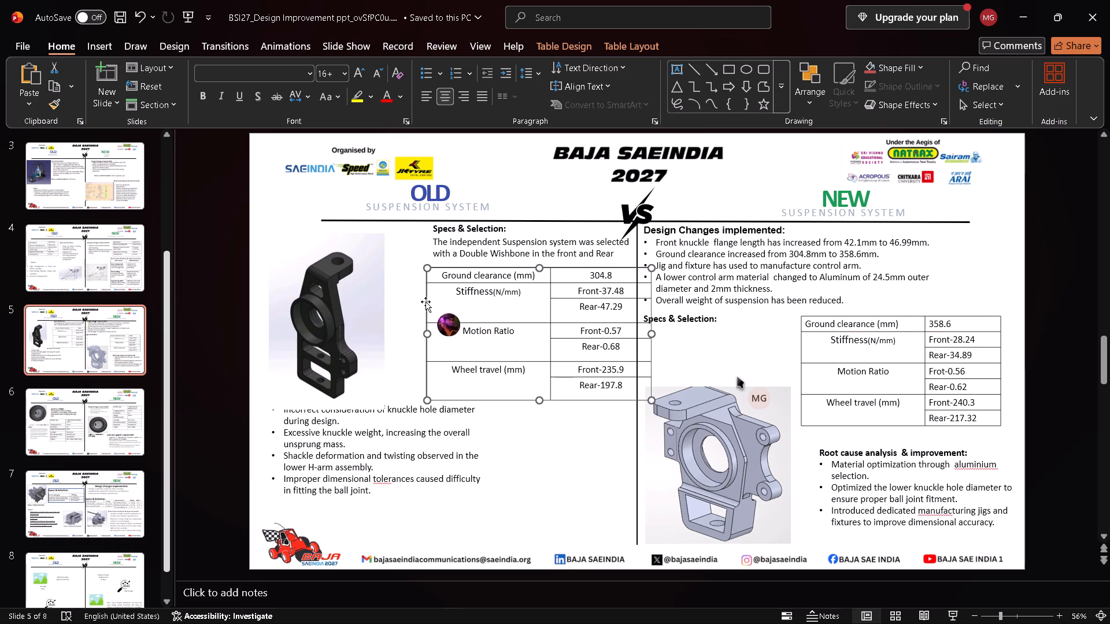
left_click_drag(425, 302, 415, 304)
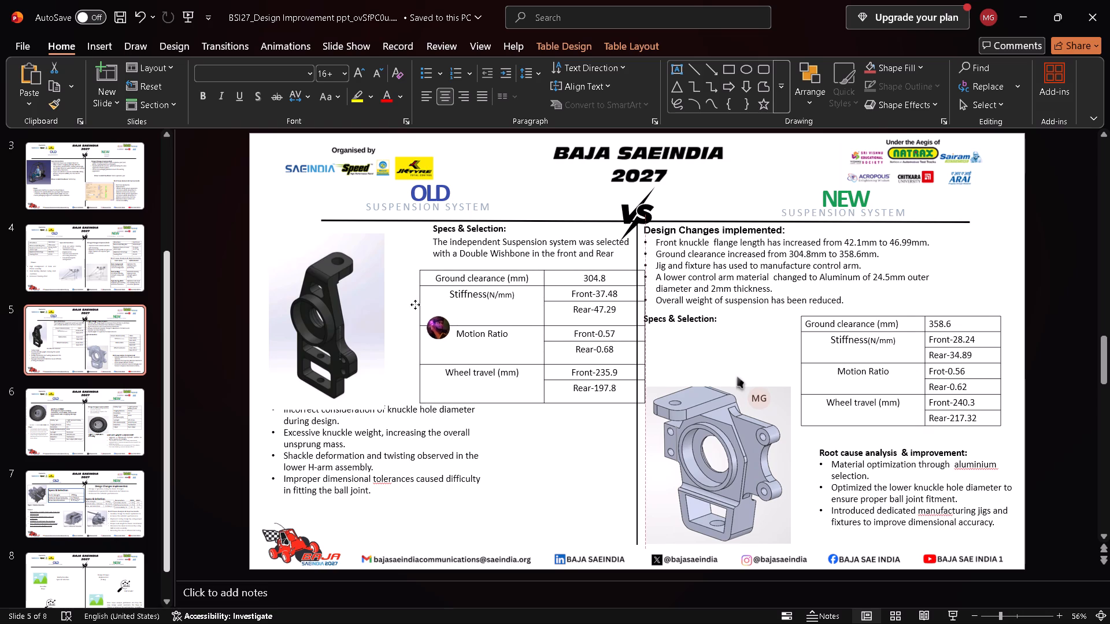
left_click_drag(415, 304, 406, 298)
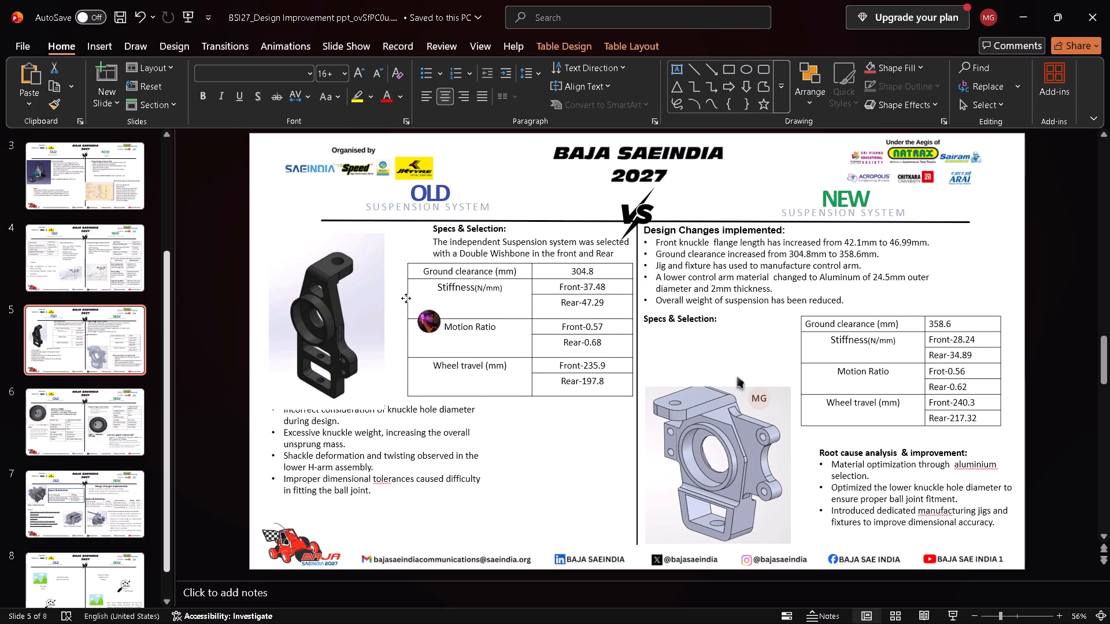
left_click_drag(406, 298, 401, 295)
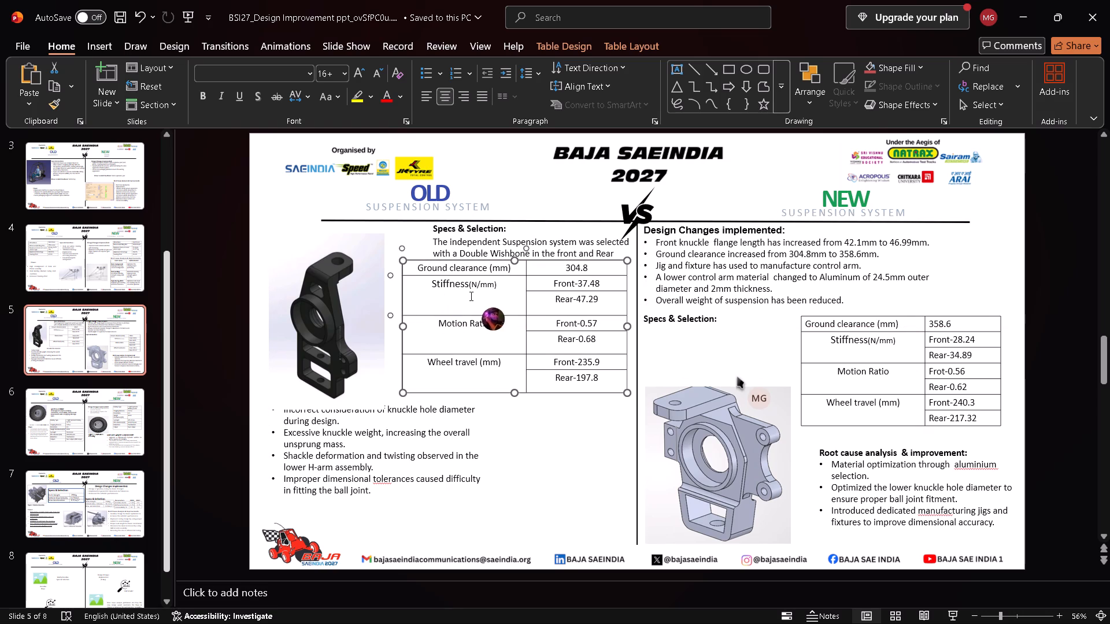
left_click_drag(524, 295, 515, 296)
left_click_drag(515, 296, 512, 296)
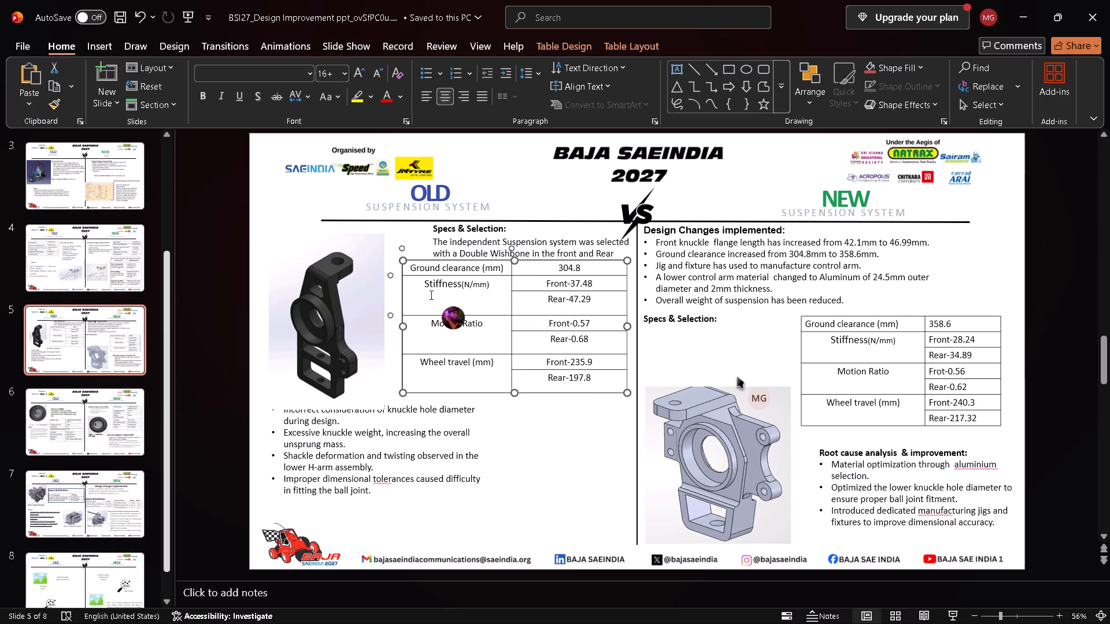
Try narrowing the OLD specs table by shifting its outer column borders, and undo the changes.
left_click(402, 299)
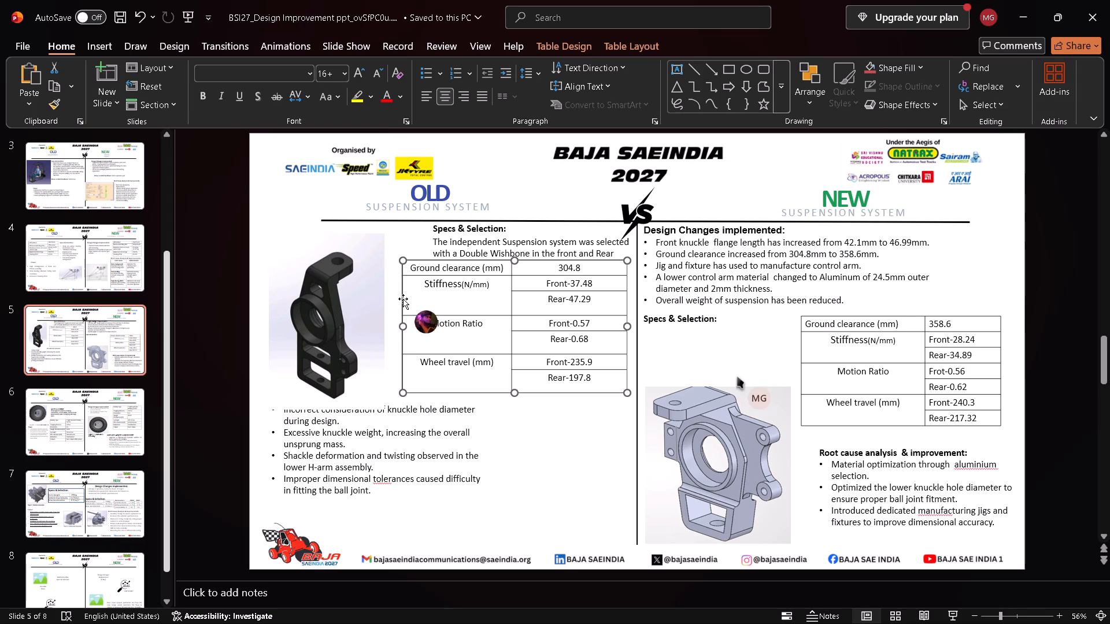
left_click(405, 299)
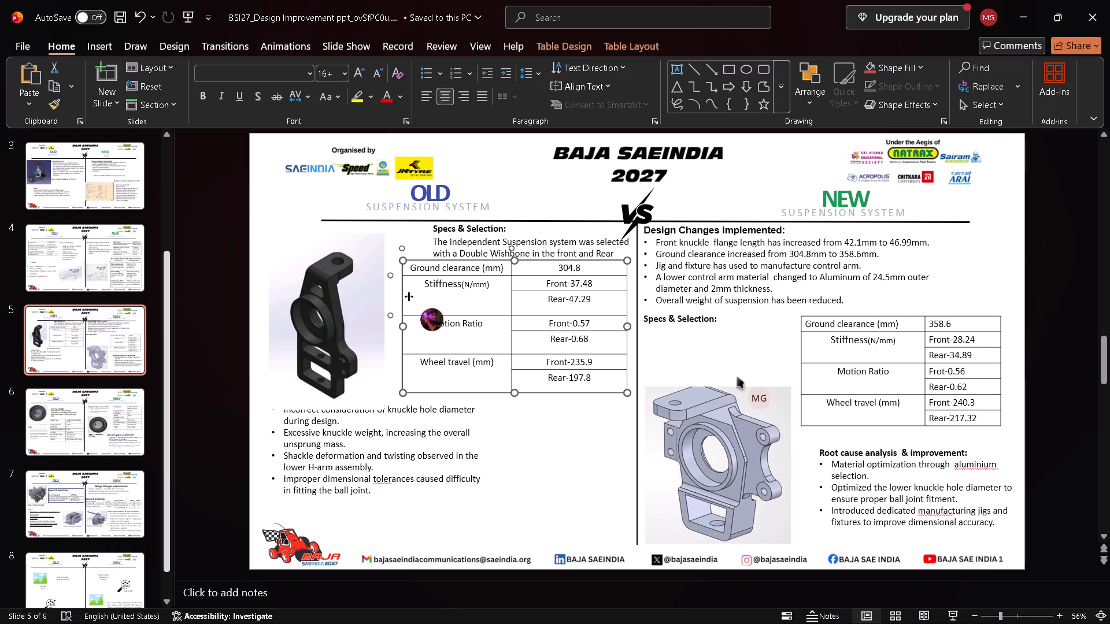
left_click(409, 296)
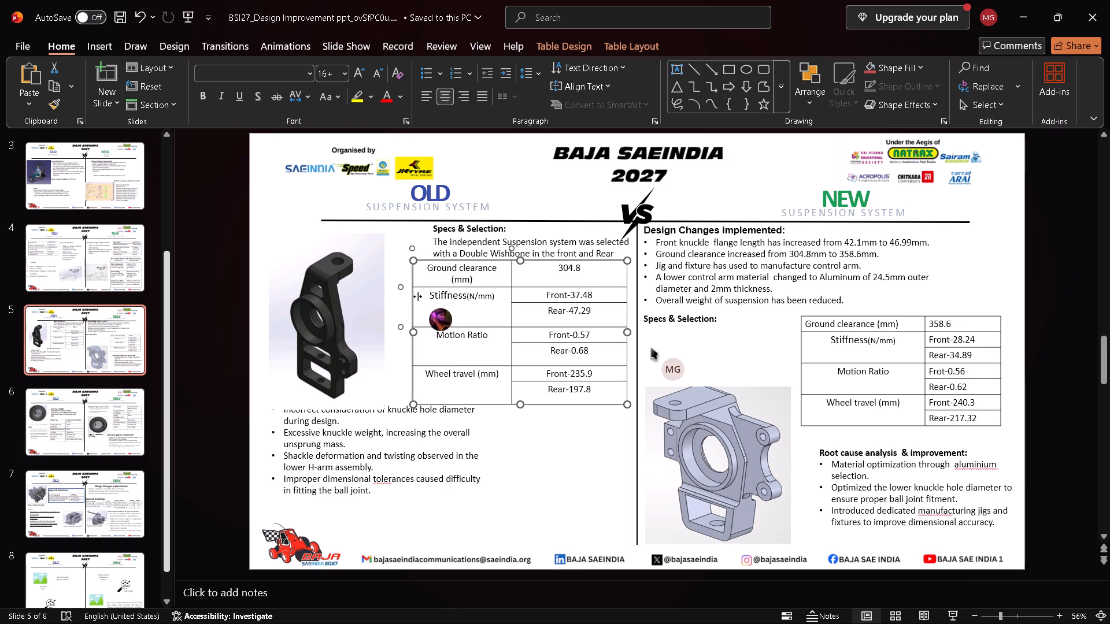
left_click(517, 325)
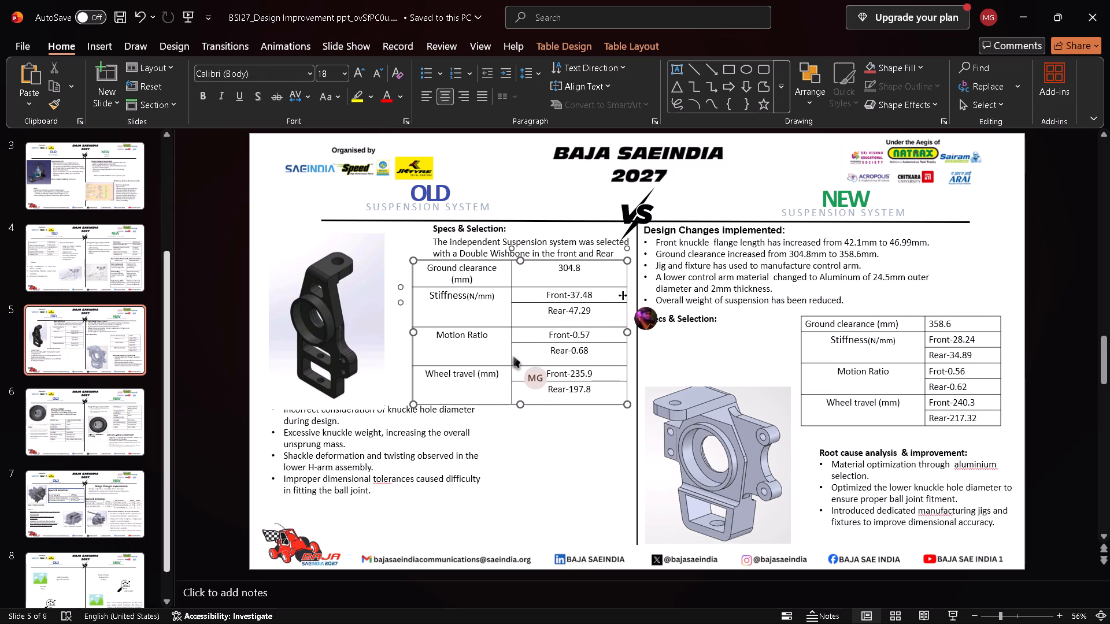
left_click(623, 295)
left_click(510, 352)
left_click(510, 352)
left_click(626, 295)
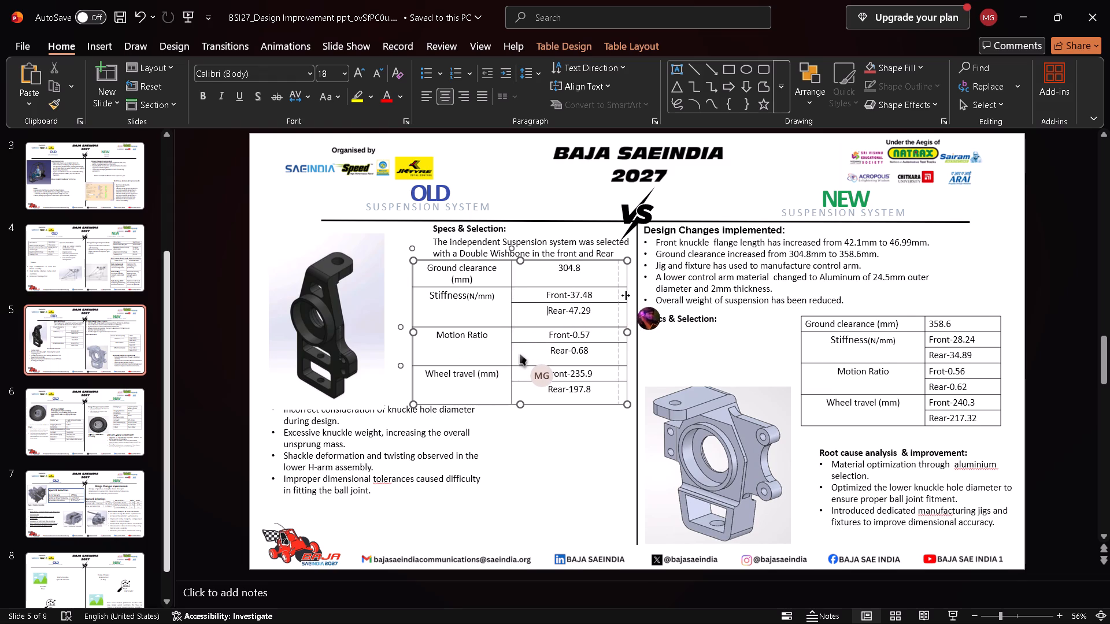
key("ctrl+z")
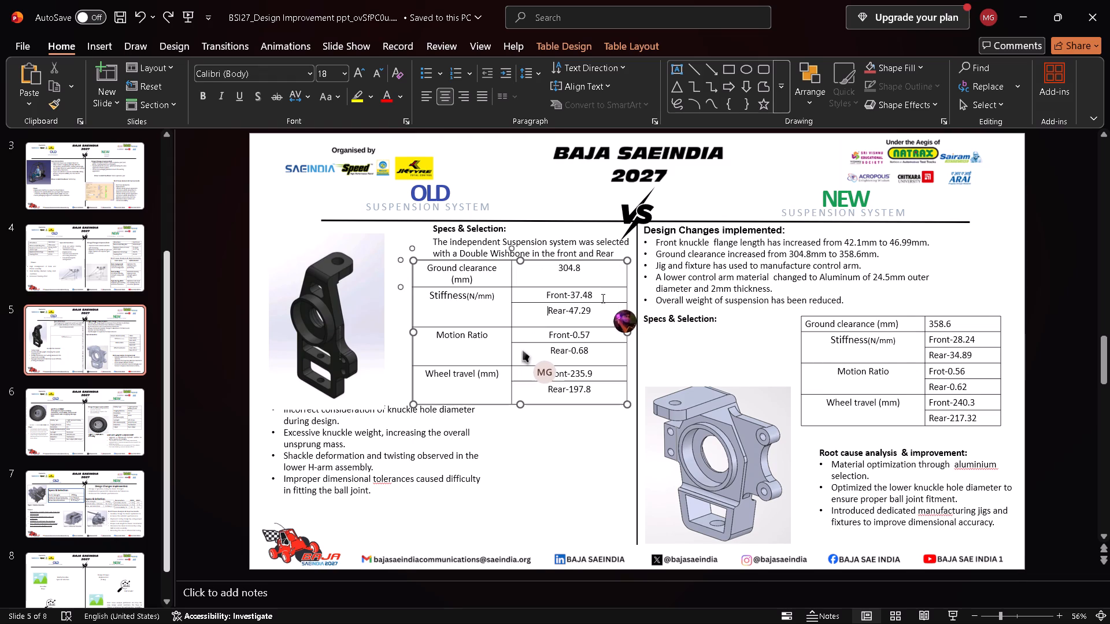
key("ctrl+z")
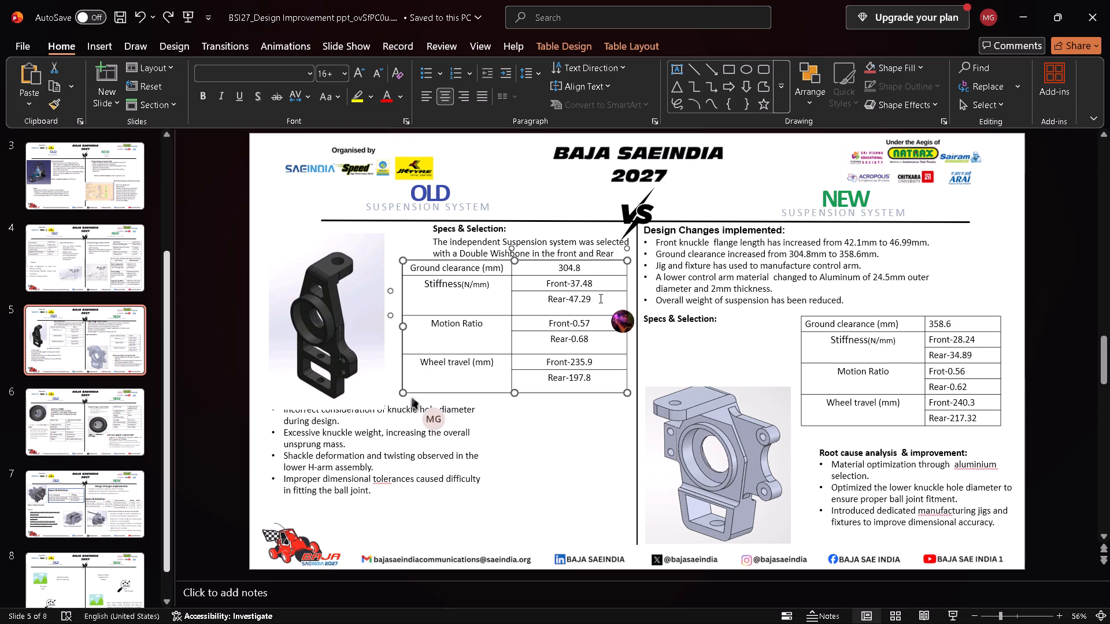
Scale the OLD specs table narrower from its picture-side corner, leaving a wider gap beside the black knuckle picture.
left_click(605, 301)
left_click_drag(402, 391, 414, 385)
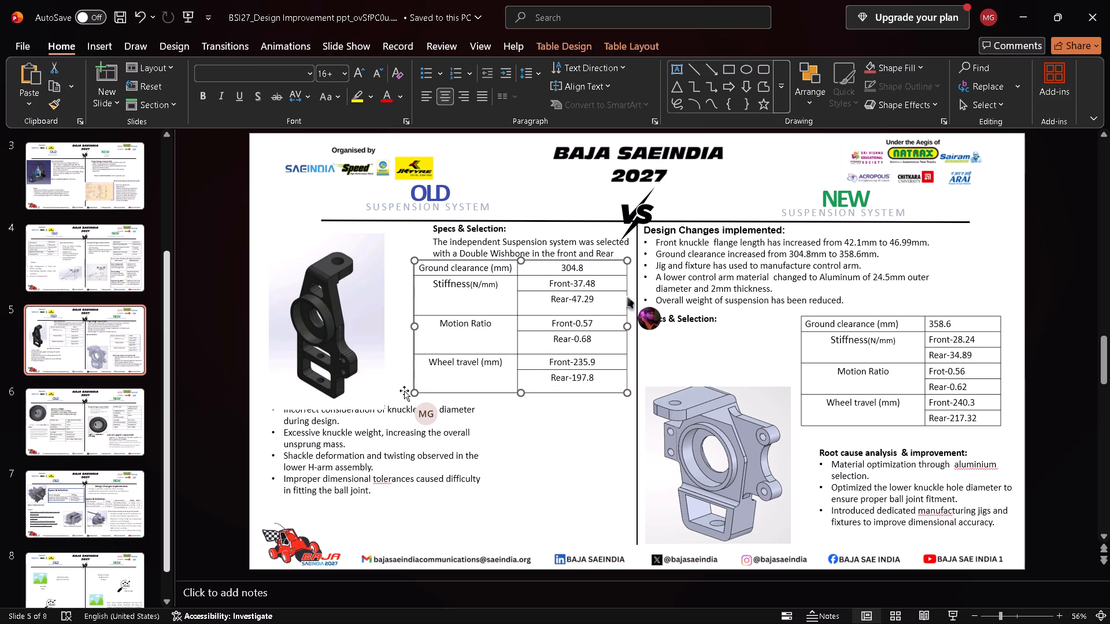
left_click_drag(415, 392, 436, 386)
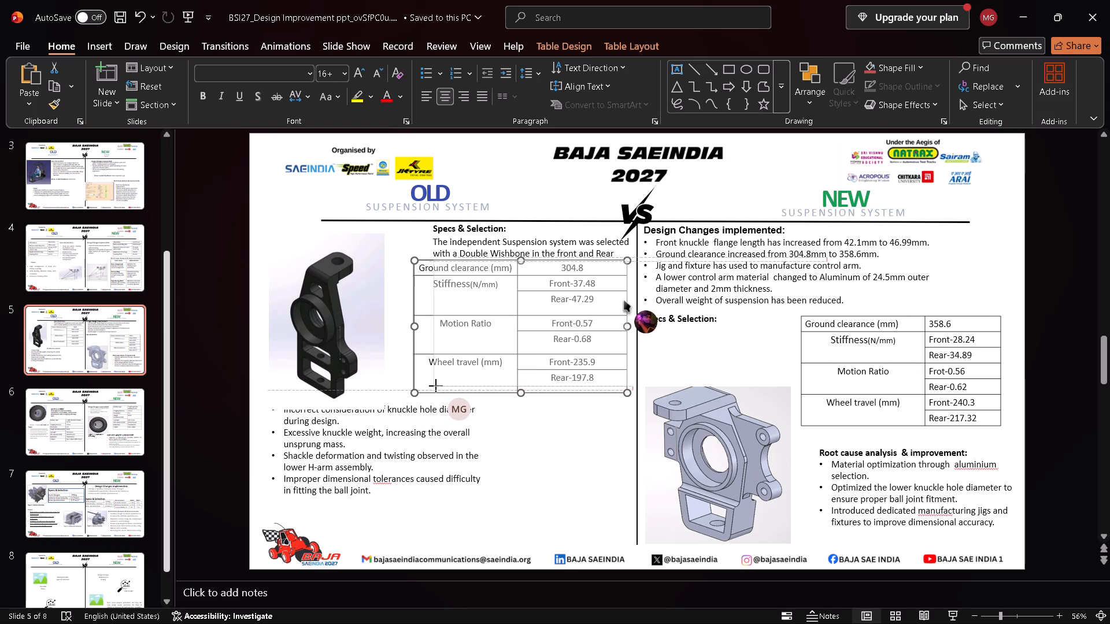
left_click_drag(436, 386, 428, 388)
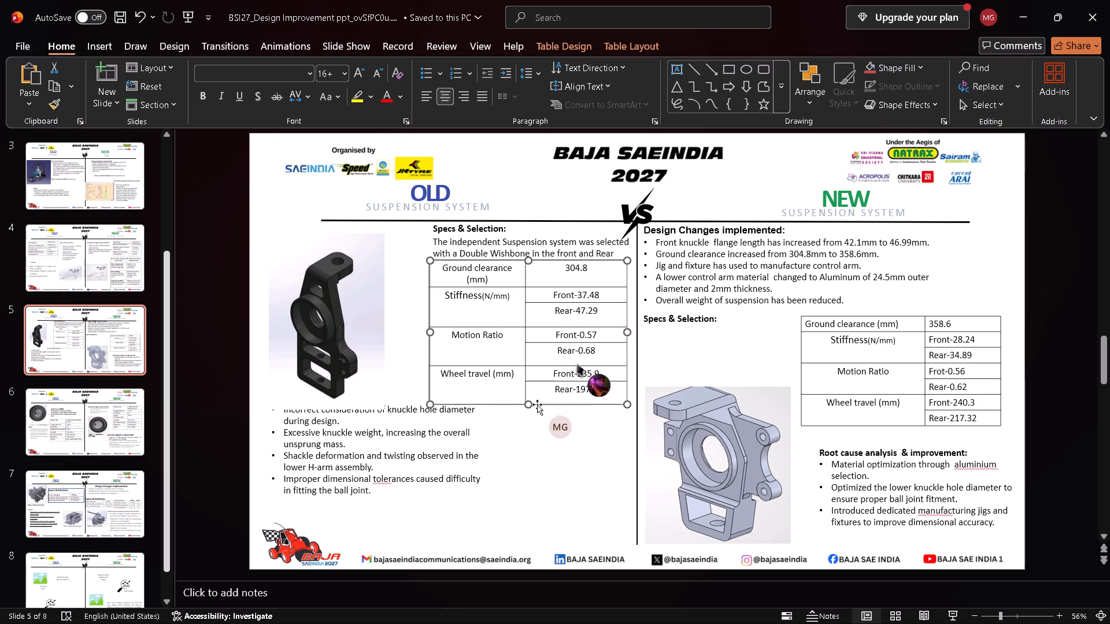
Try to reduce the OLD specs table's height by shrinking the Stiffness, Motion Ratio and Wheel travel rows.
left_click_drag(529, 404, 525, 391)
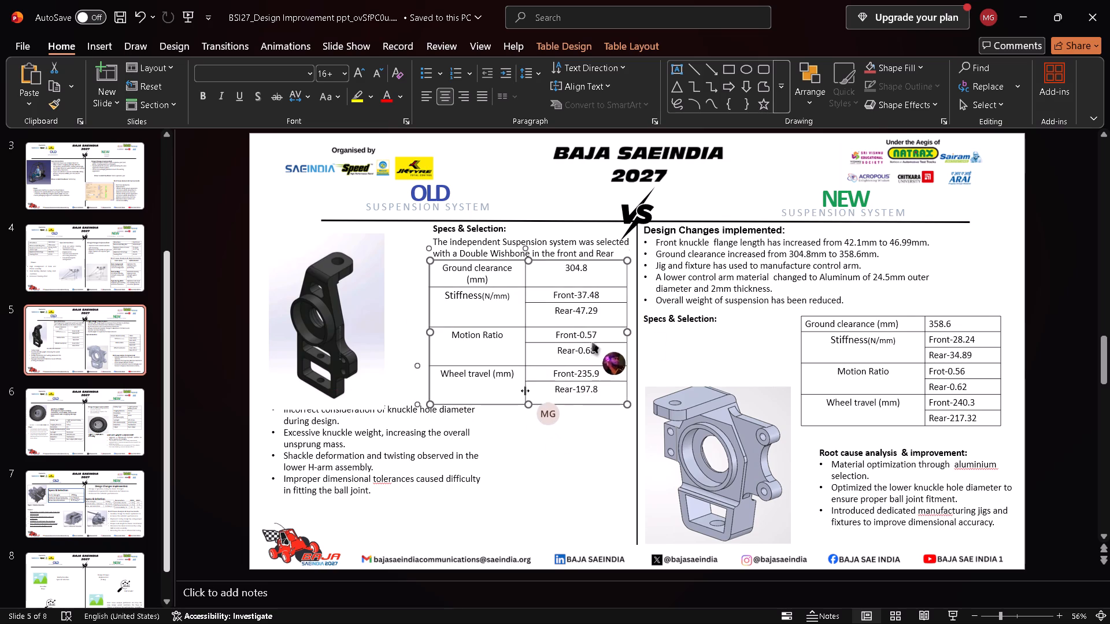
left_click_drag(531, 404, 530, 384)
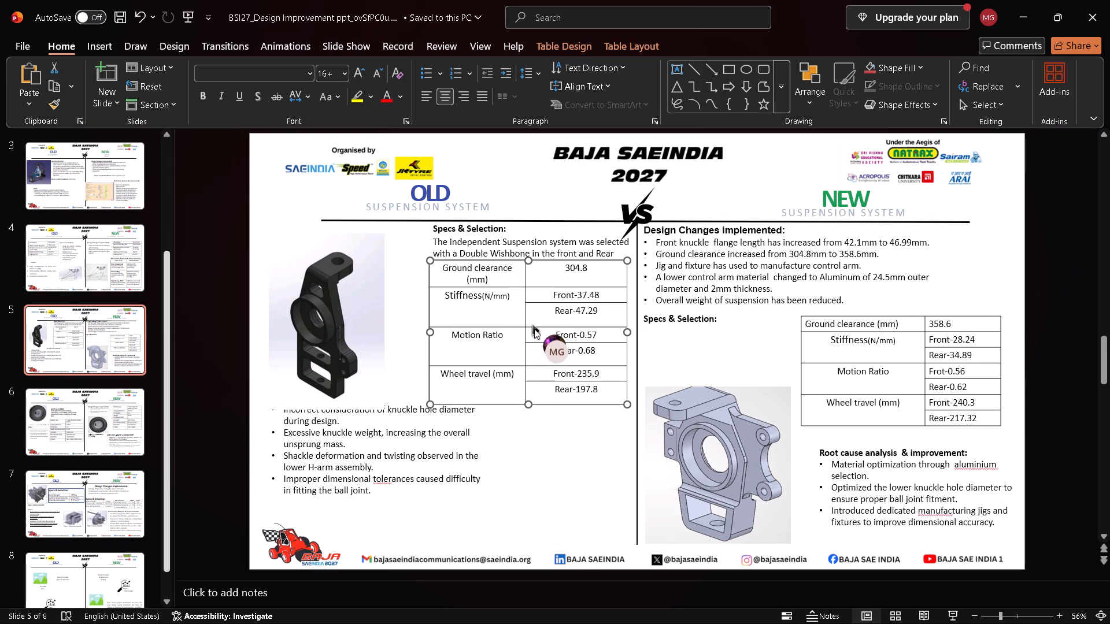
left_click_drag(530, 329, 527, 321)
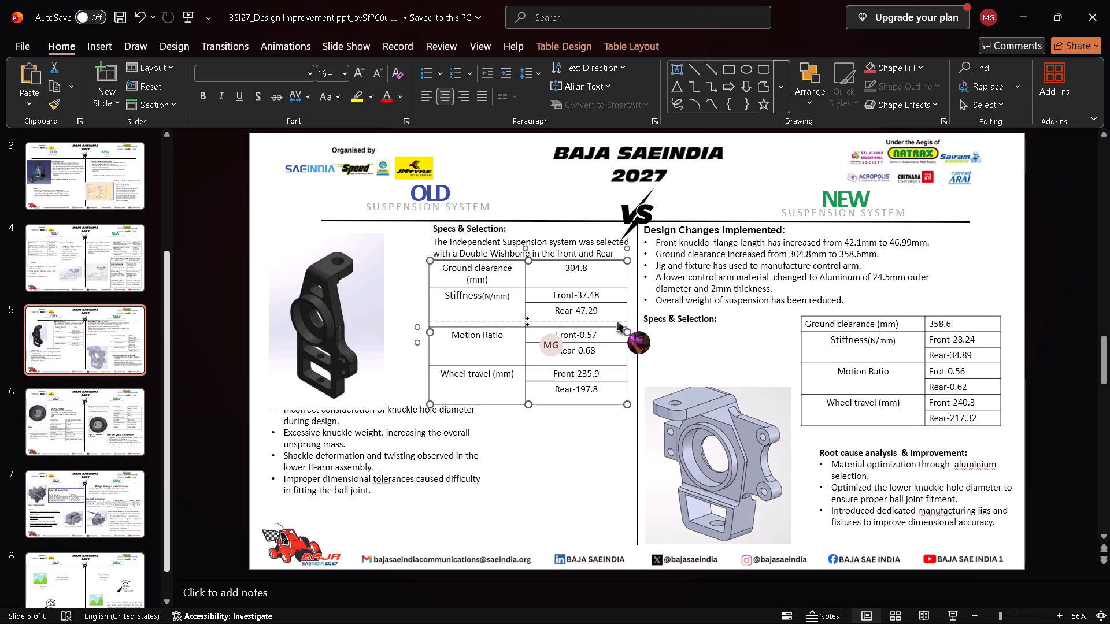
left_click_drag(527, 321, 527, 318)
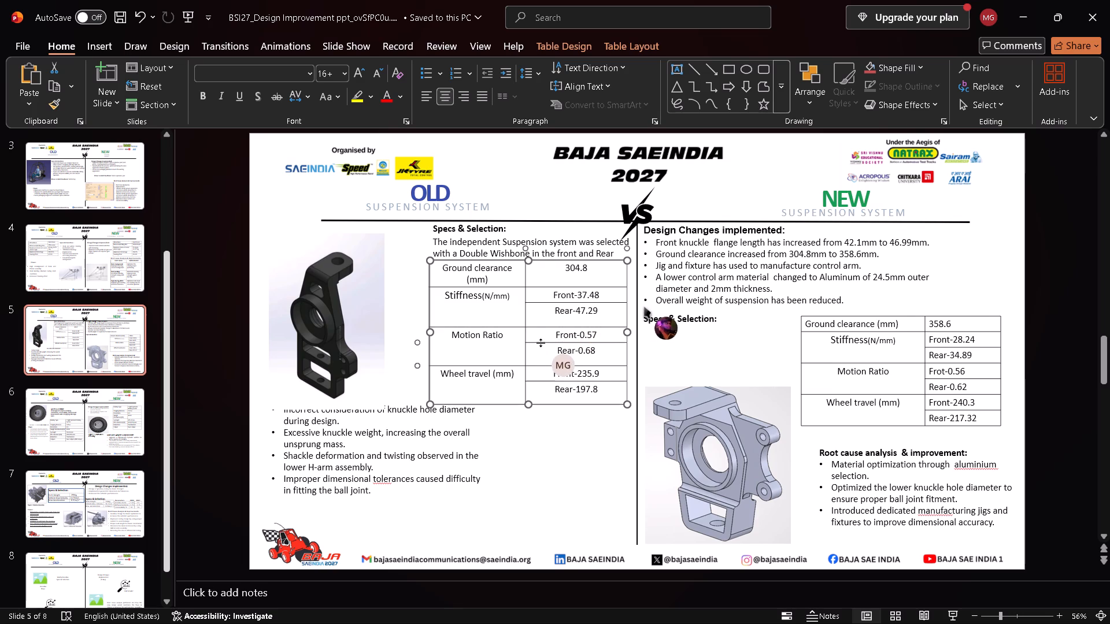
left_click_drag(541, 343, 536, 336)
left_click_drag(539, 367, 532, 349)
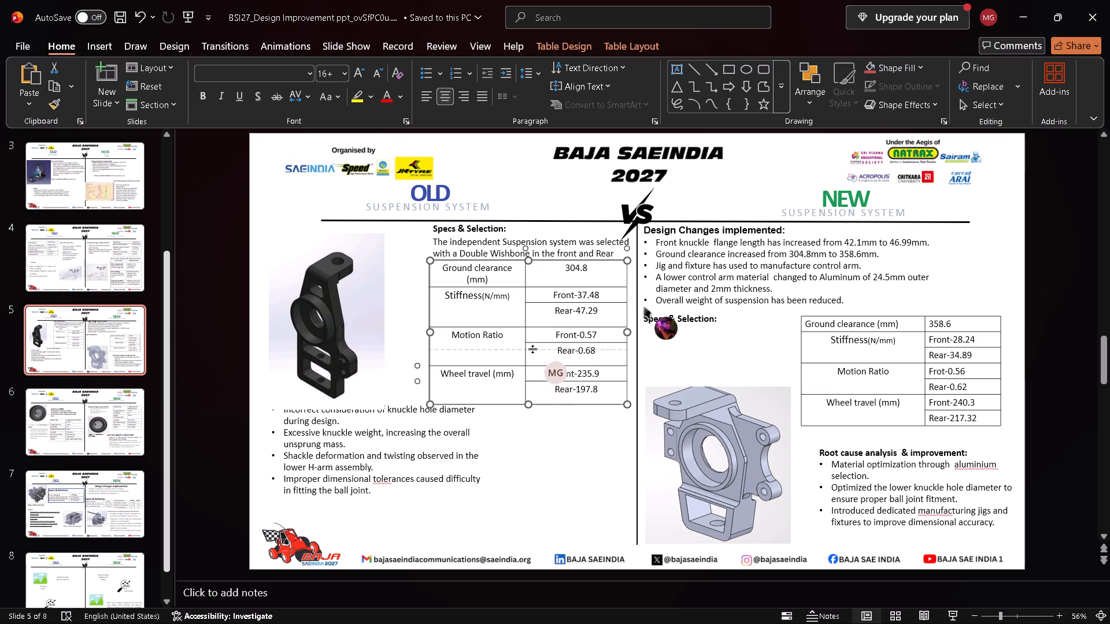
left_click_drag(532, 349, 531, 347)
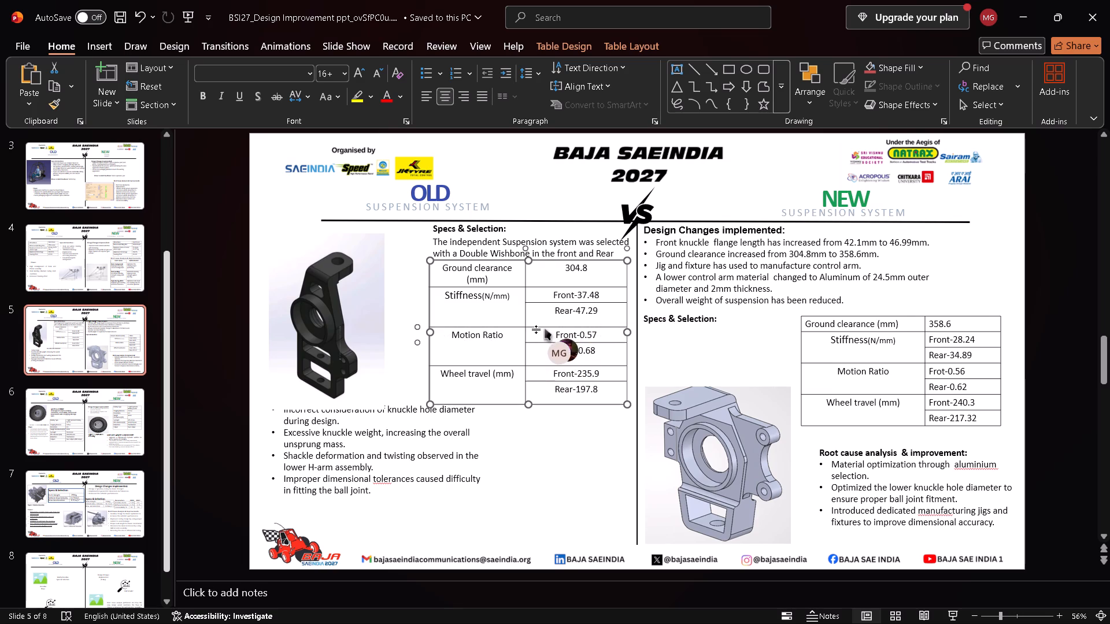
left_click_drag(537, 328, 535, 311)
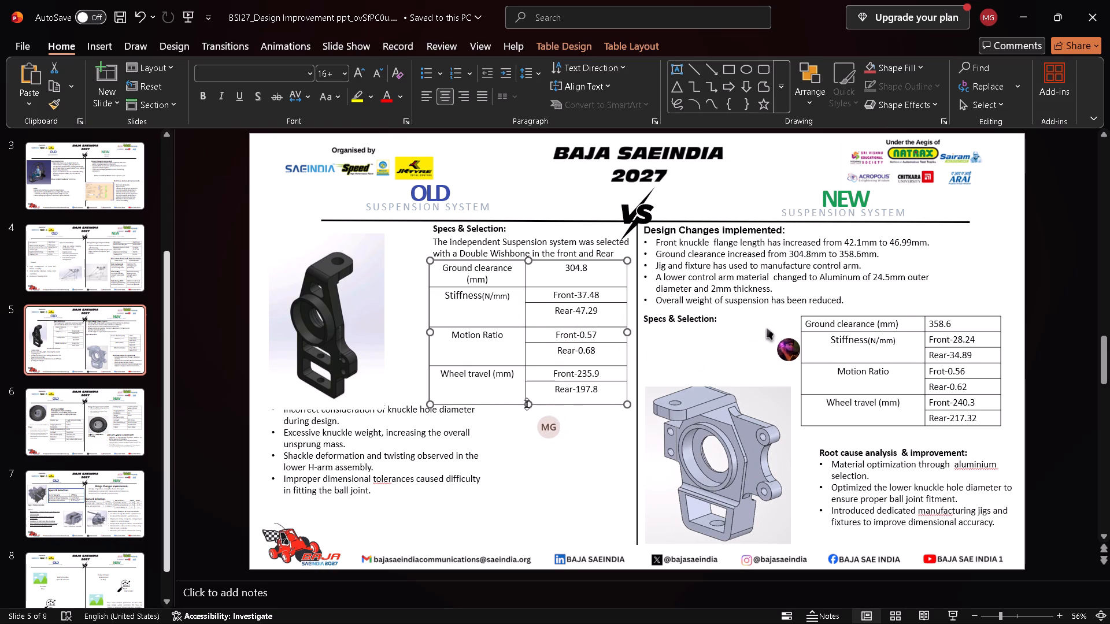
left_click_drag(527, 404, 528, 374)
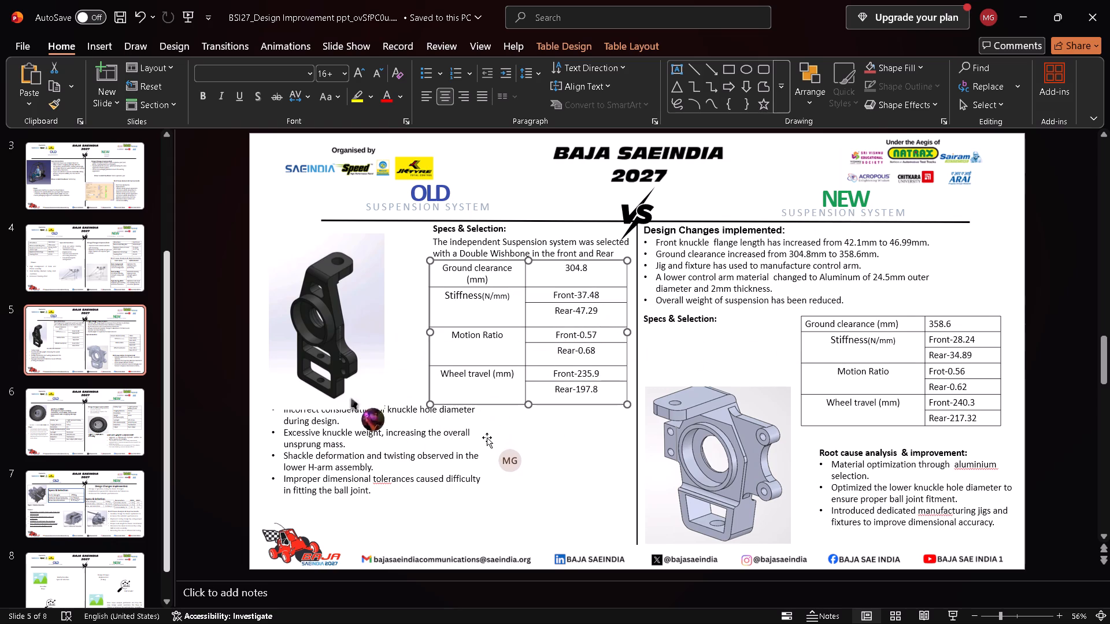
Select the Flaws text box below the black knuckle picture.
left_click(386, 417)
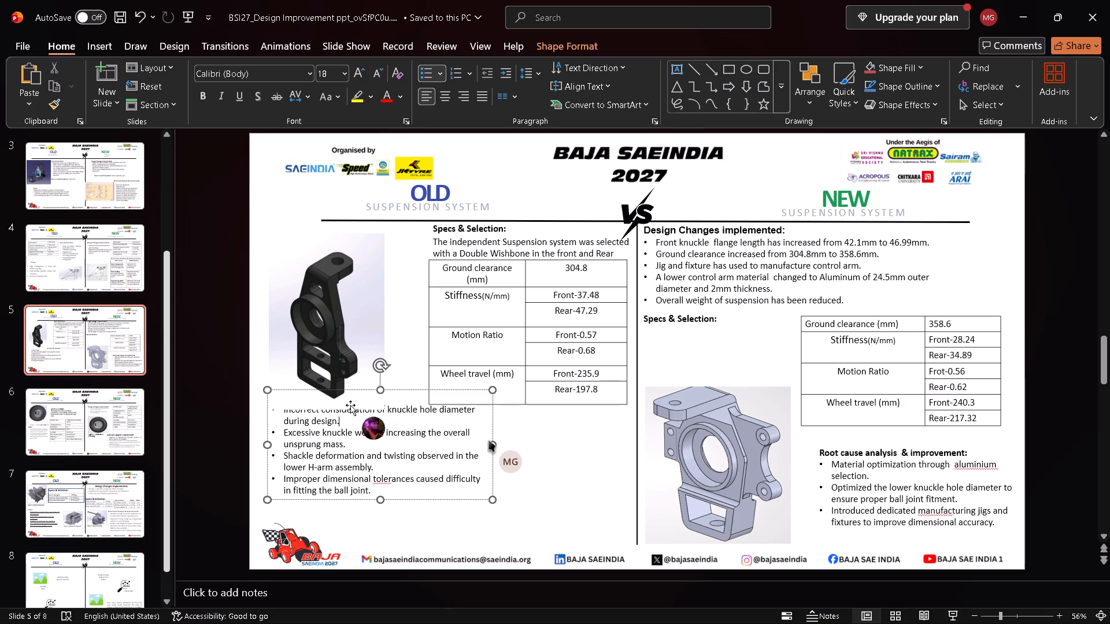
Shorten the black knuckle picture from its bottom edge so it no longer covers the Flaws heading.
left_click(335, 360)
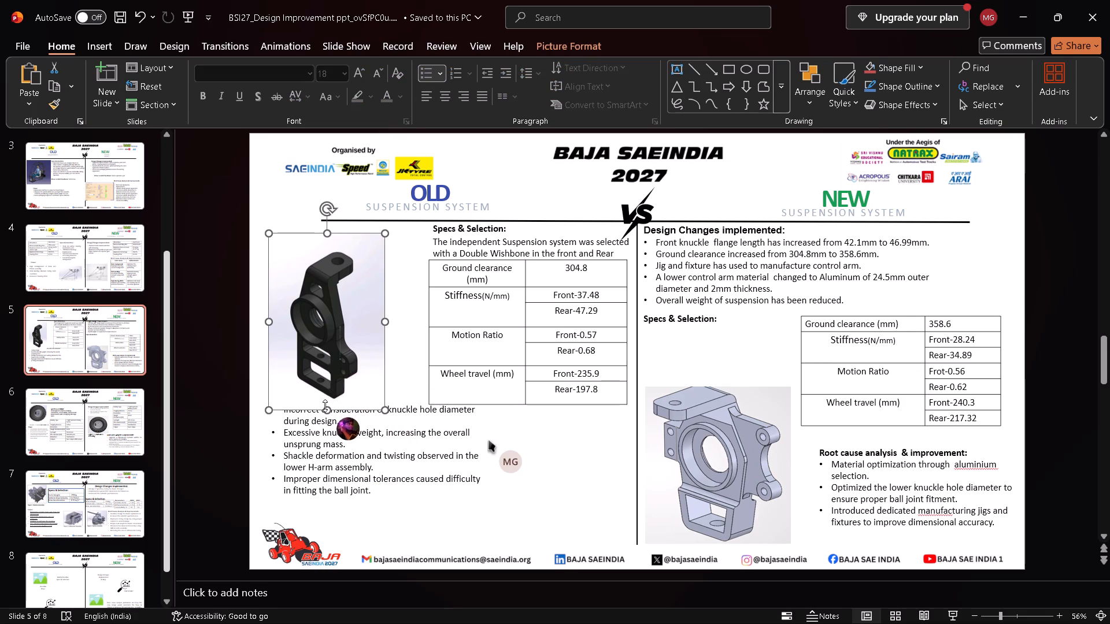
left_click_drag(325, 408, 334, 386)
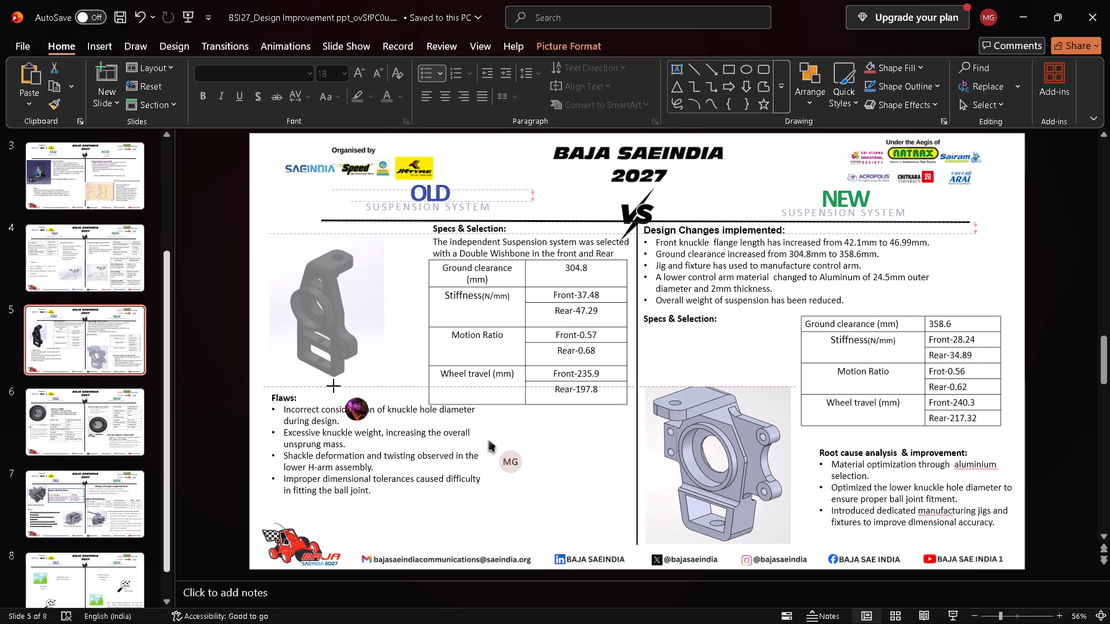
left_click_drag(334, 386, 334, 385)
Move the Flaws text box down to just above the buggy logo, leaving a gap below the black knuckle picture.
left_click(295, 424)
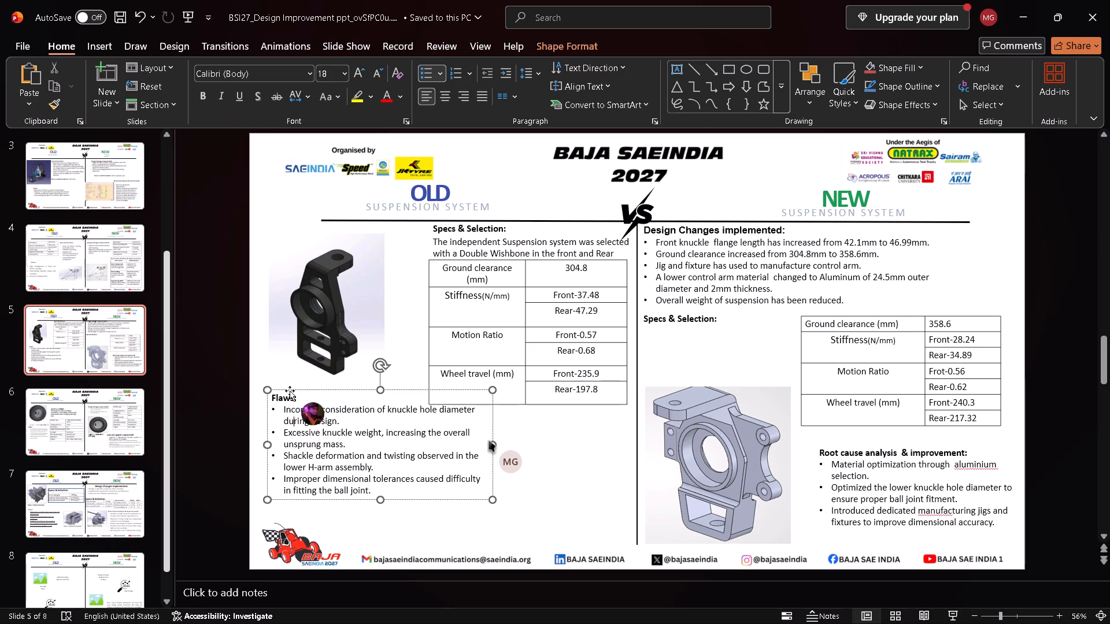
left_click_drag(292, 387, 295, 400)
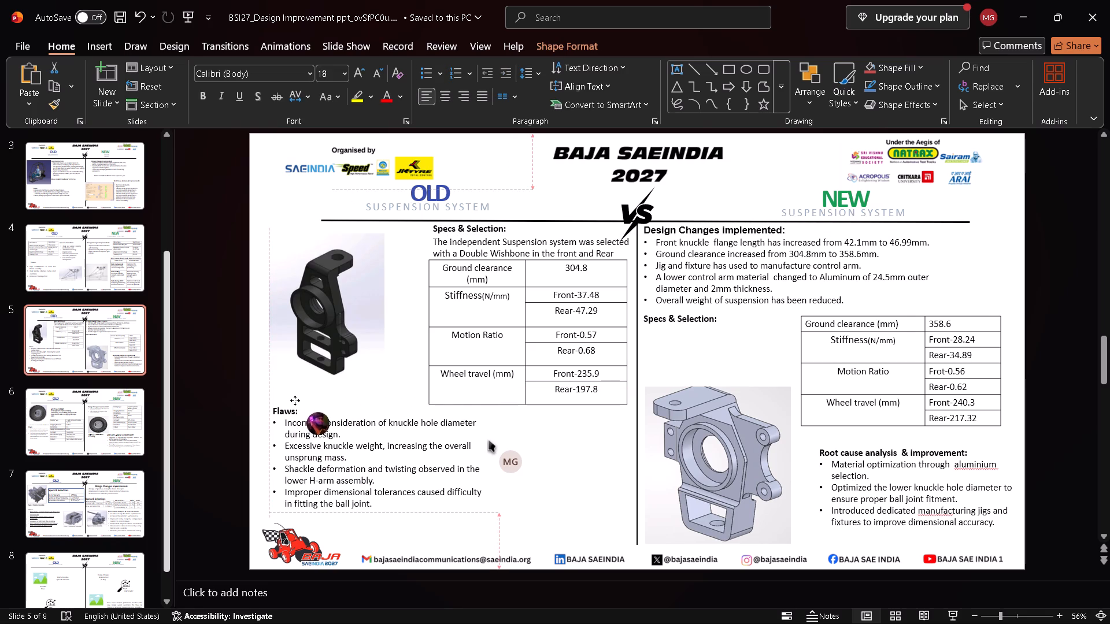
left_click_drag(295, 400, 295, 406)
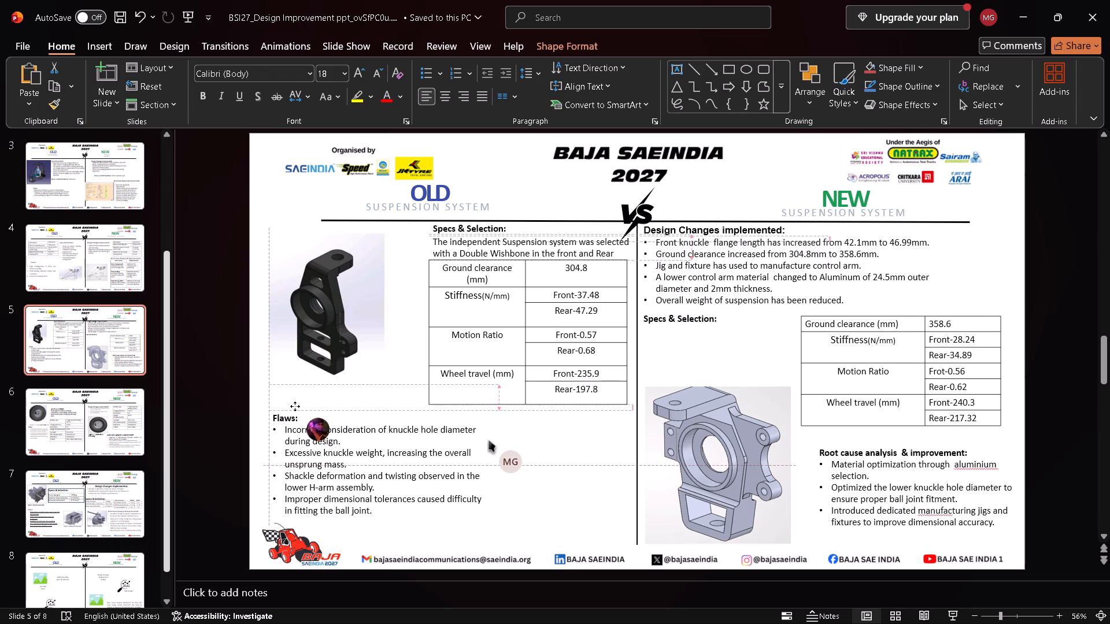
left_click_drag(295, 406, 293, 414)
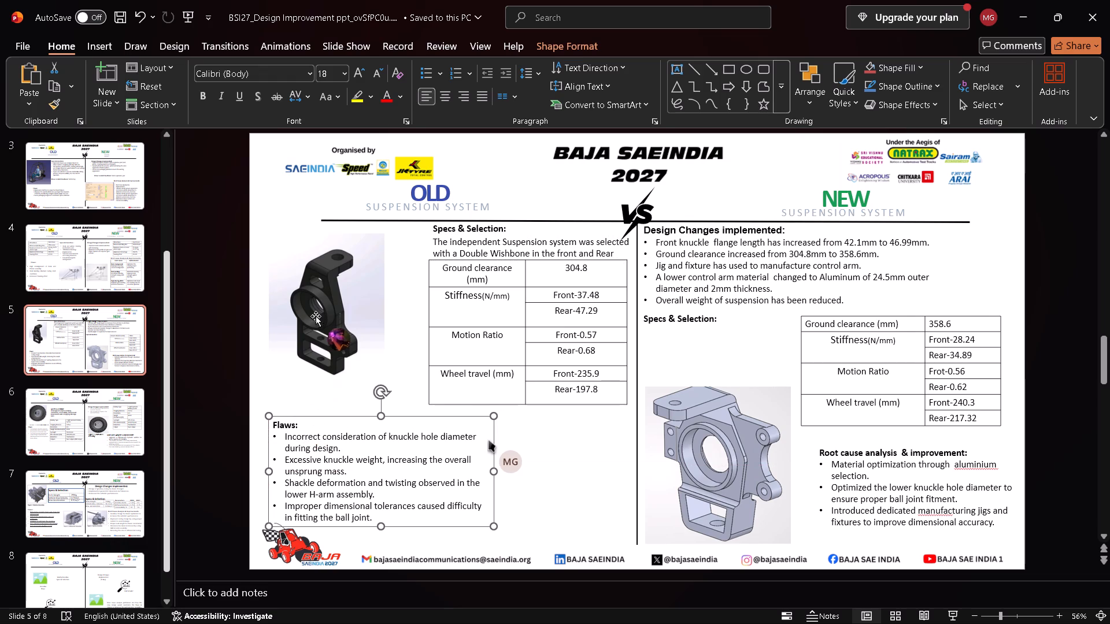
Select the black knuckle picture in the OLD suspension column.
left_click(316, 316)
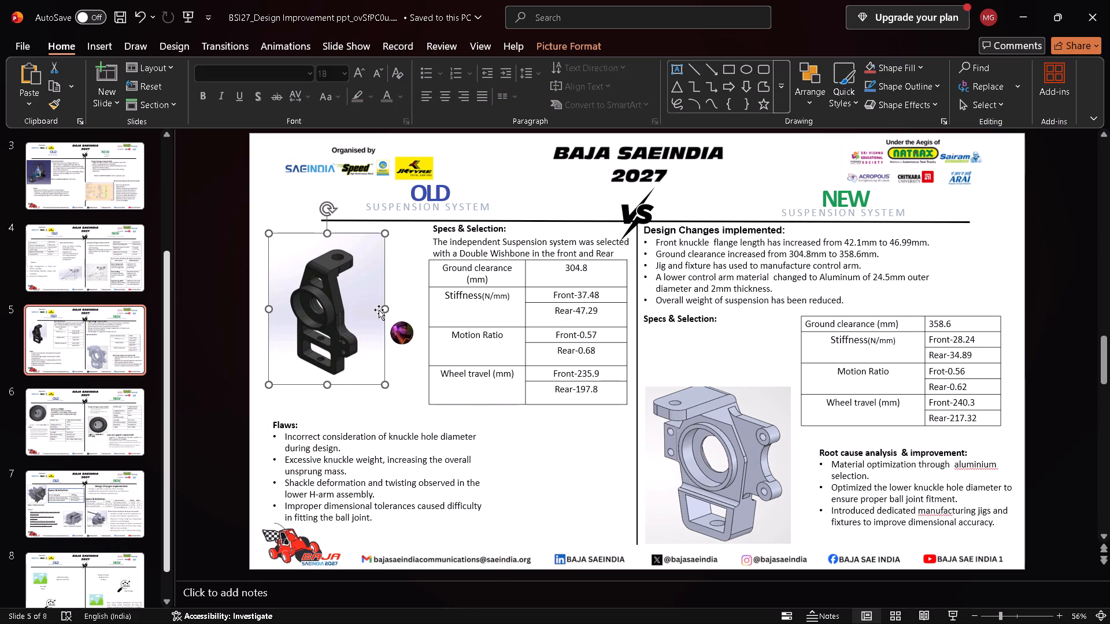
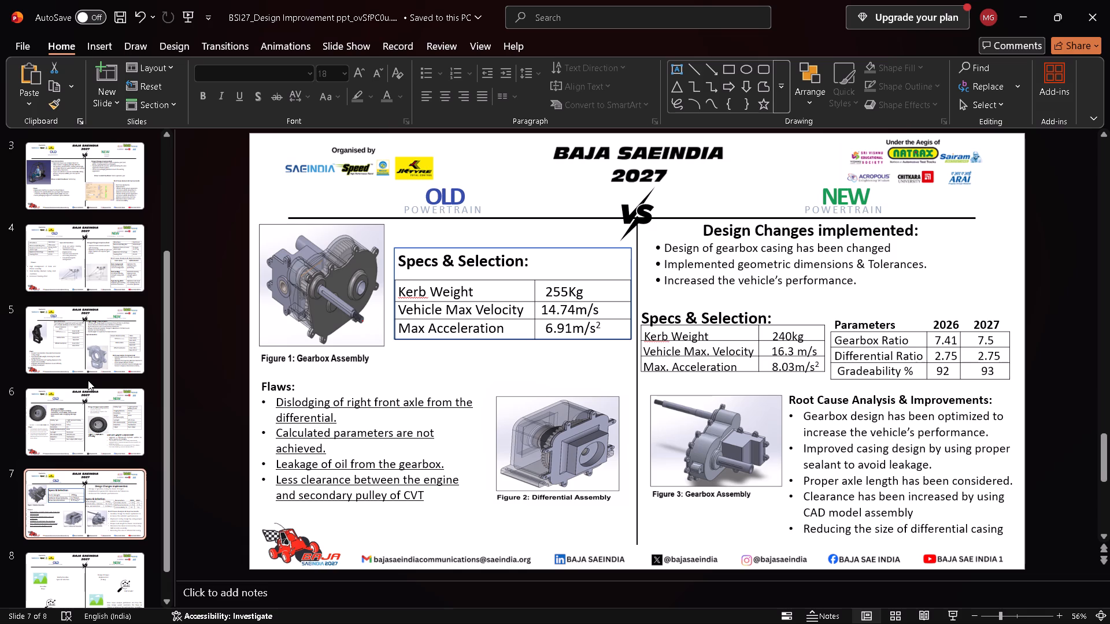
Paste the copied black knuckle picture onto slide 5, the suspension system comparison.
left_click(96, 348)
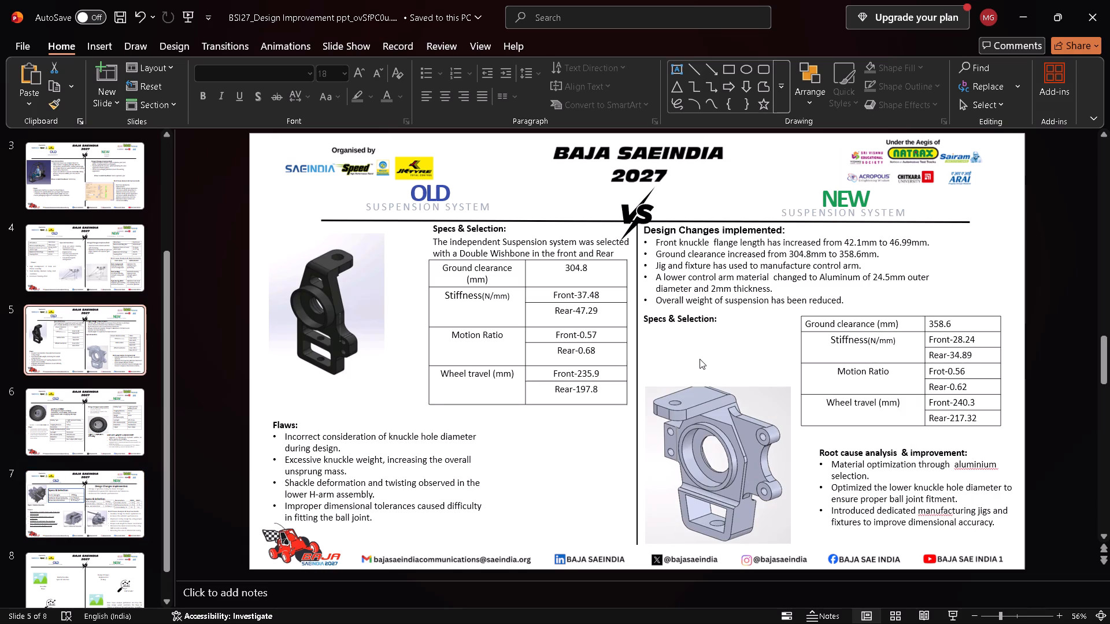
right_click(700, 359)
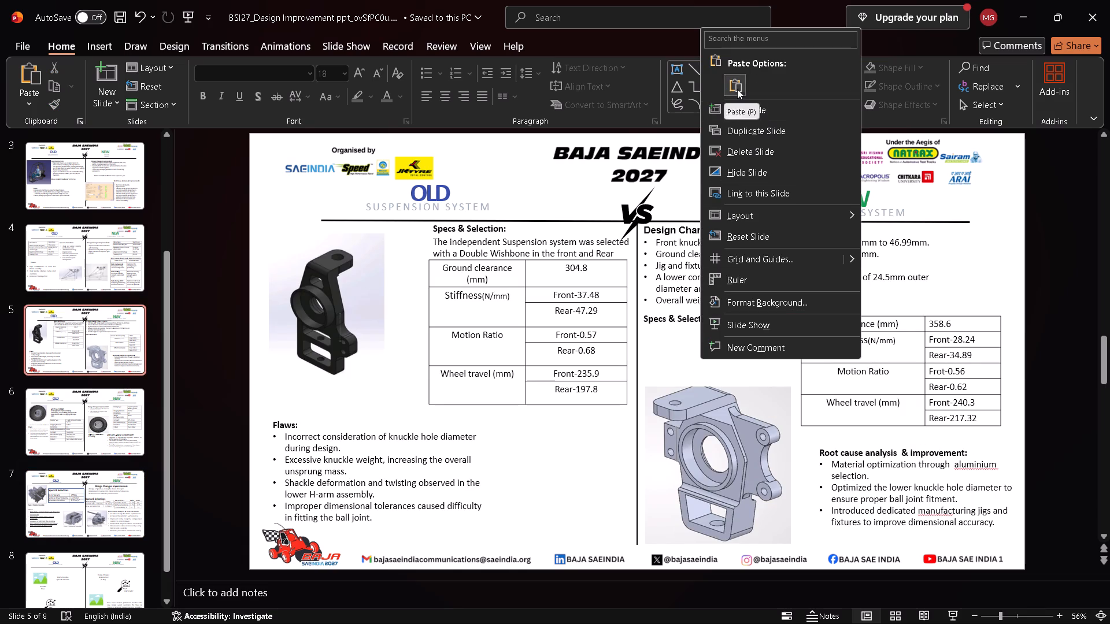
left_click(737, 89)
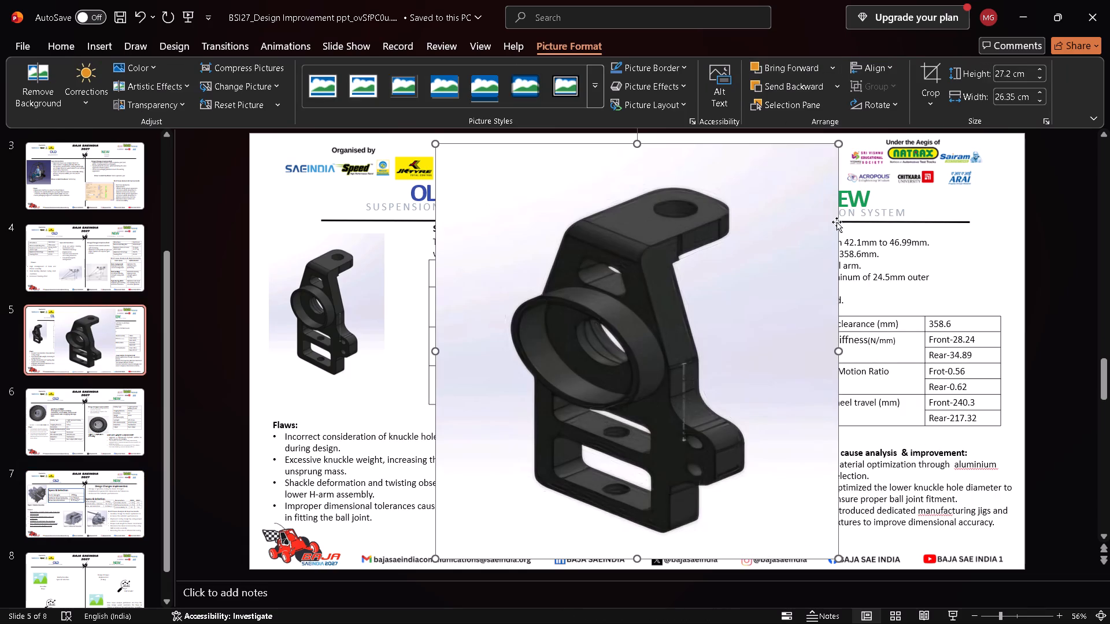
Bring up the available actions for the large pasted black knuckle picture.
right_click(802, 236)
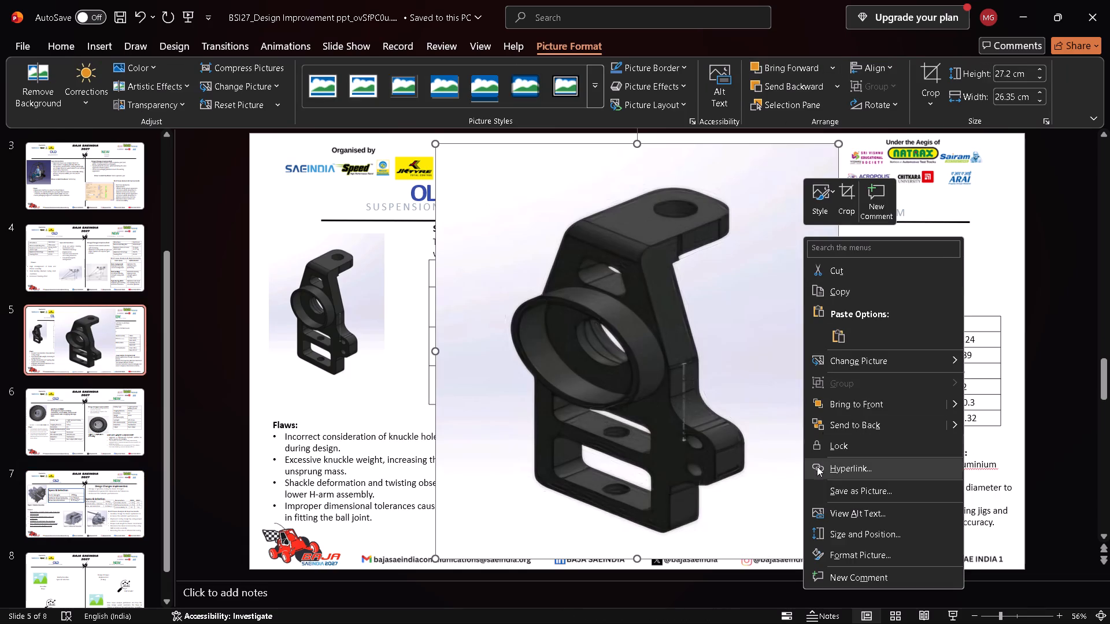
Cut the oversized black knuckle picture and the existing grey-blue knuckle picture on the NEW side from the suspension slide.
left_click(830, 273)
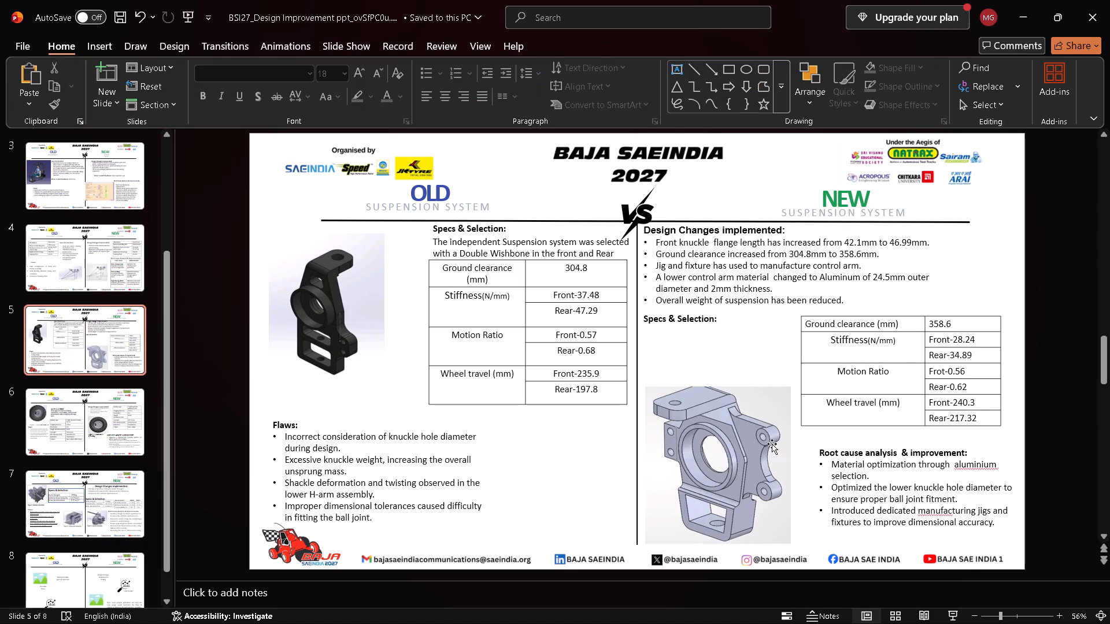
right_click(770, 440)
left_click(819, 121)
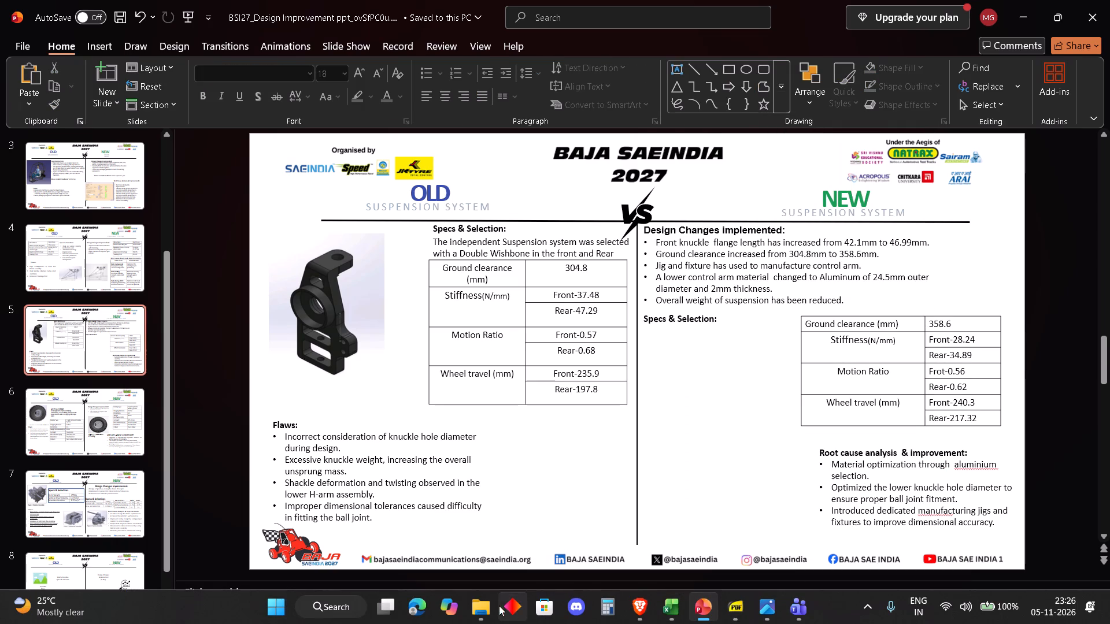
Copy 55.jpeg from the Reports folder in File Explorer and paste it onto the suspension slide in PowerPoint.
left_click(478, 609)
left_click(364, 294)
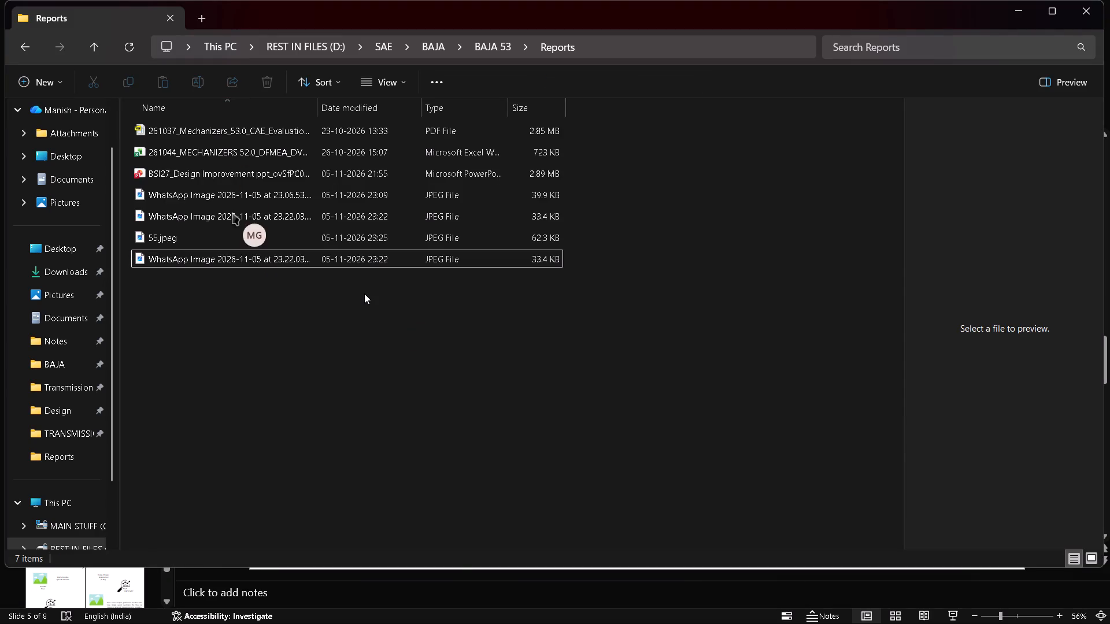
left_click(364, 294)
left_click(228, 235)
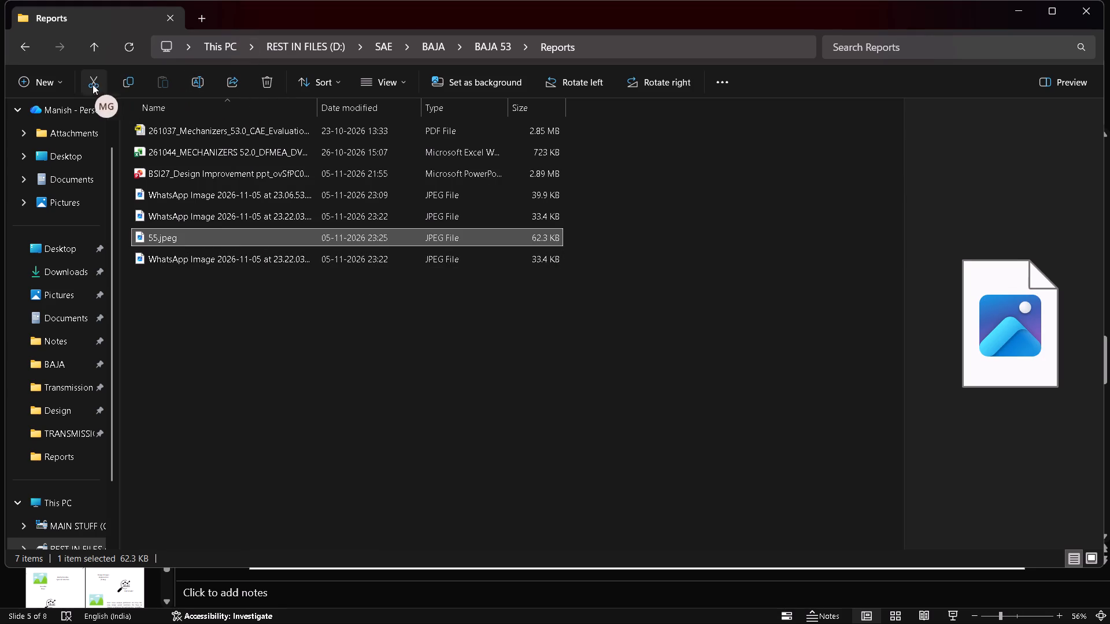
left_click(117, 89)
left_click(117, 89)
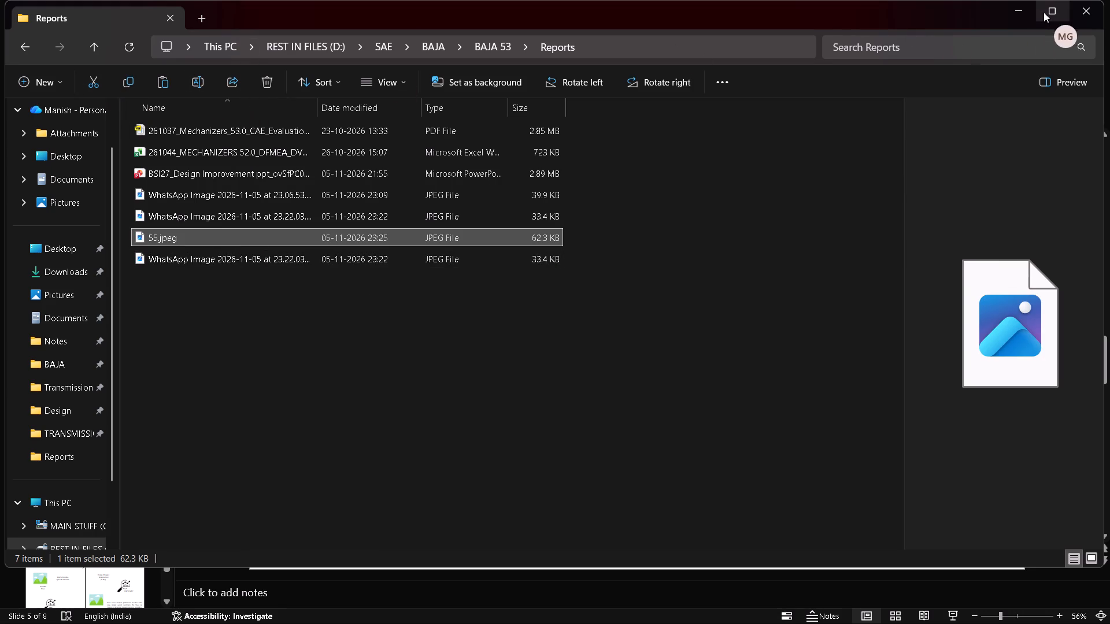
left_click(1033, 12)
right_click(752, 347)
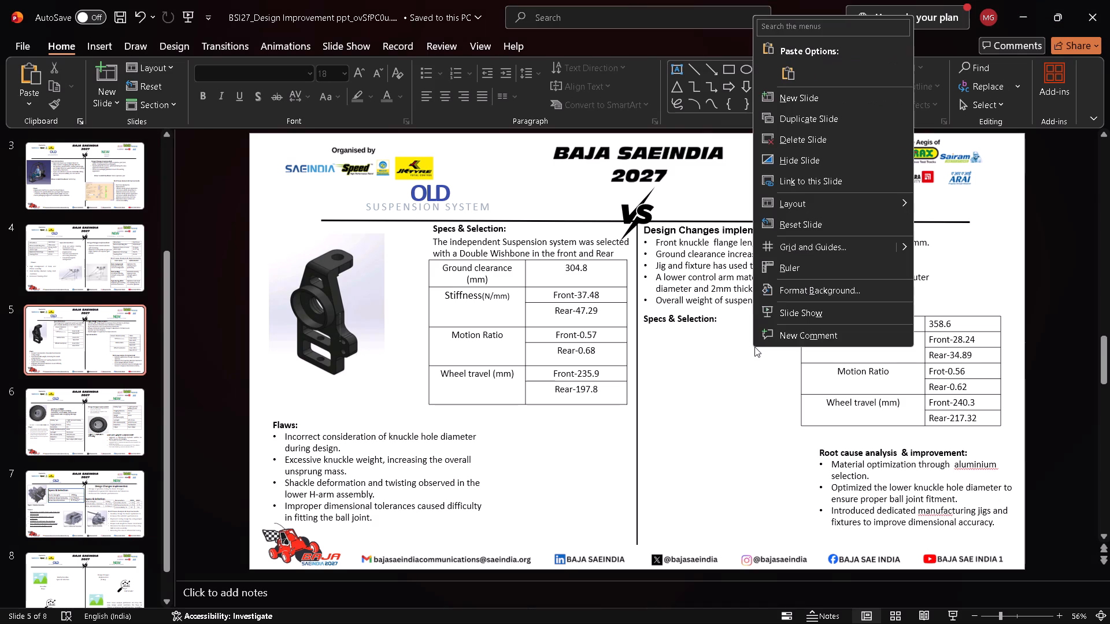
left_click(791, 77)
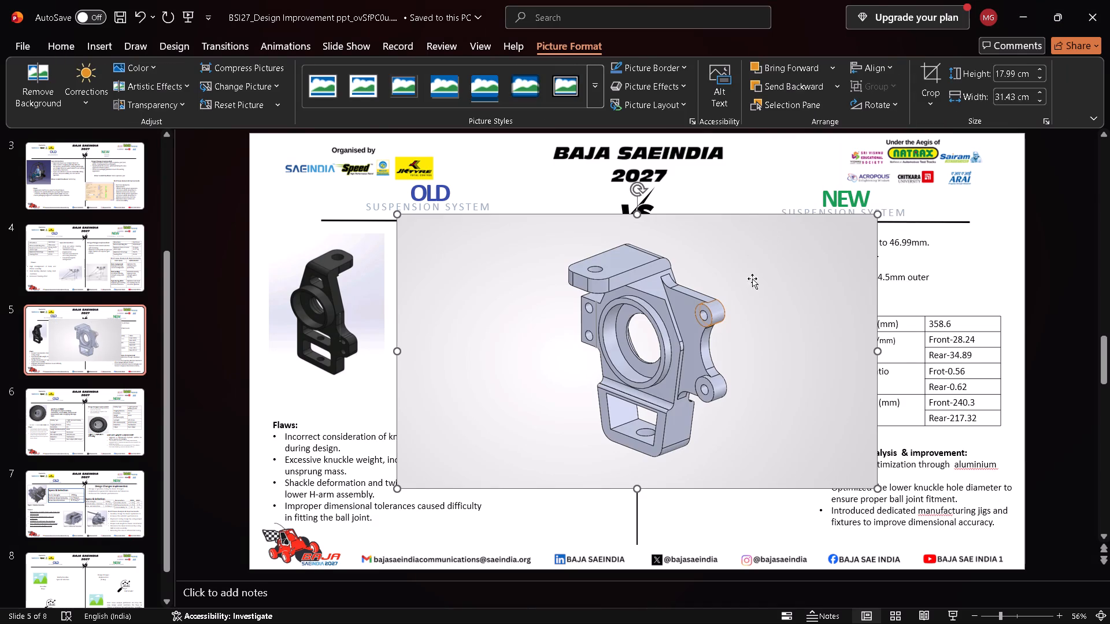
Shrink the pasted knuckle picture to about 9.93 cm high and 15.72 cm wide, with its inner edge at the centre divider.
left_click_drag(399, 354, 484, 356)
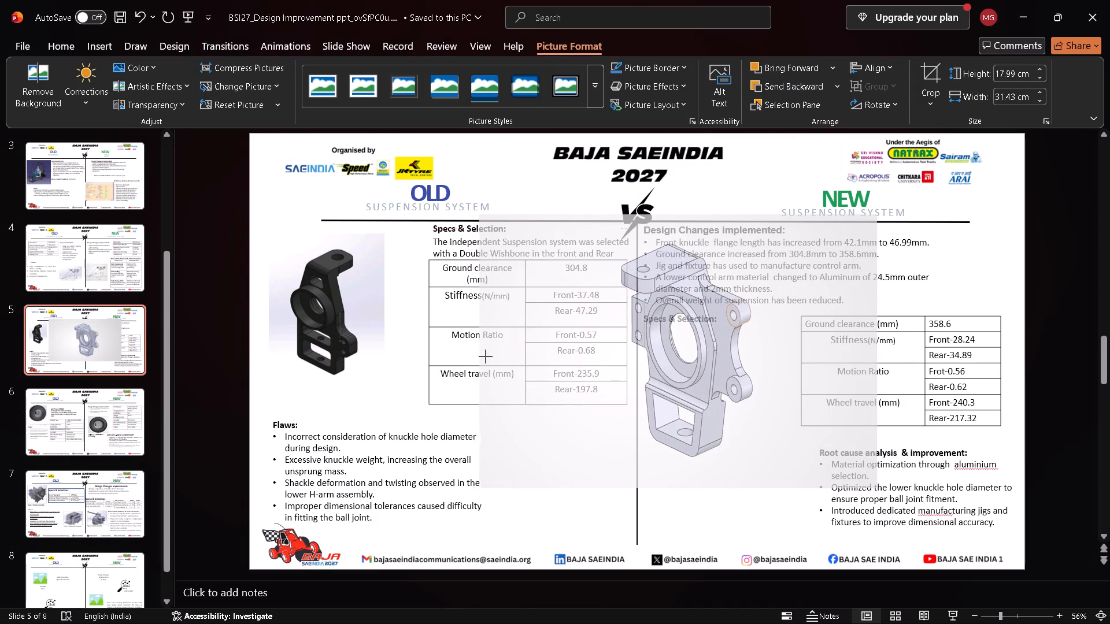
left_click_drag(484, 356, 439, 362)
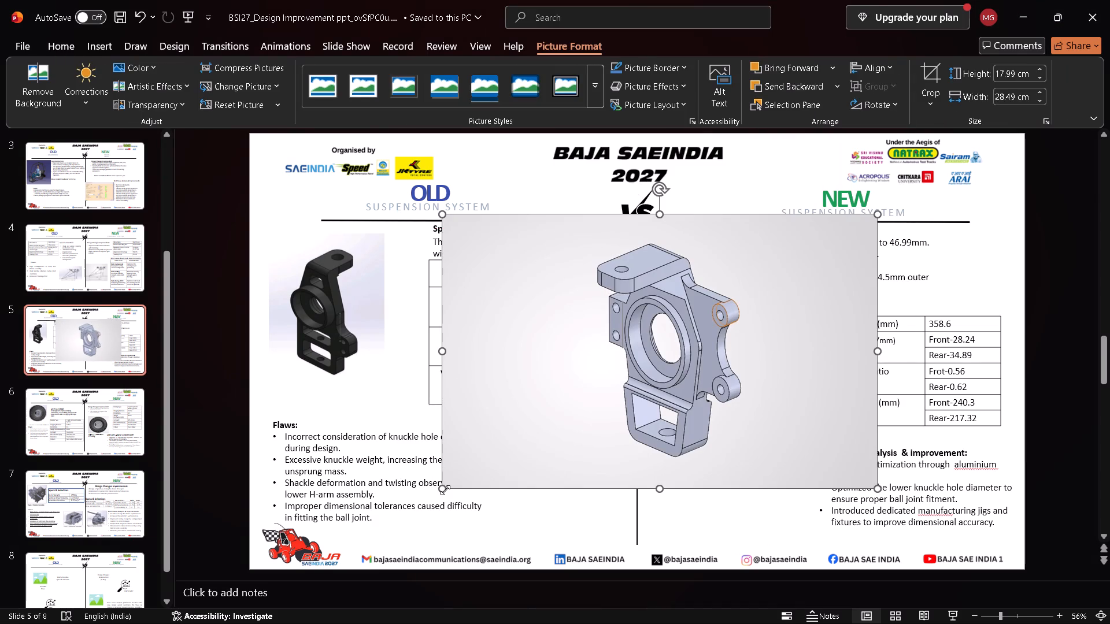
left_click_drag(445, 490, 653, 366)
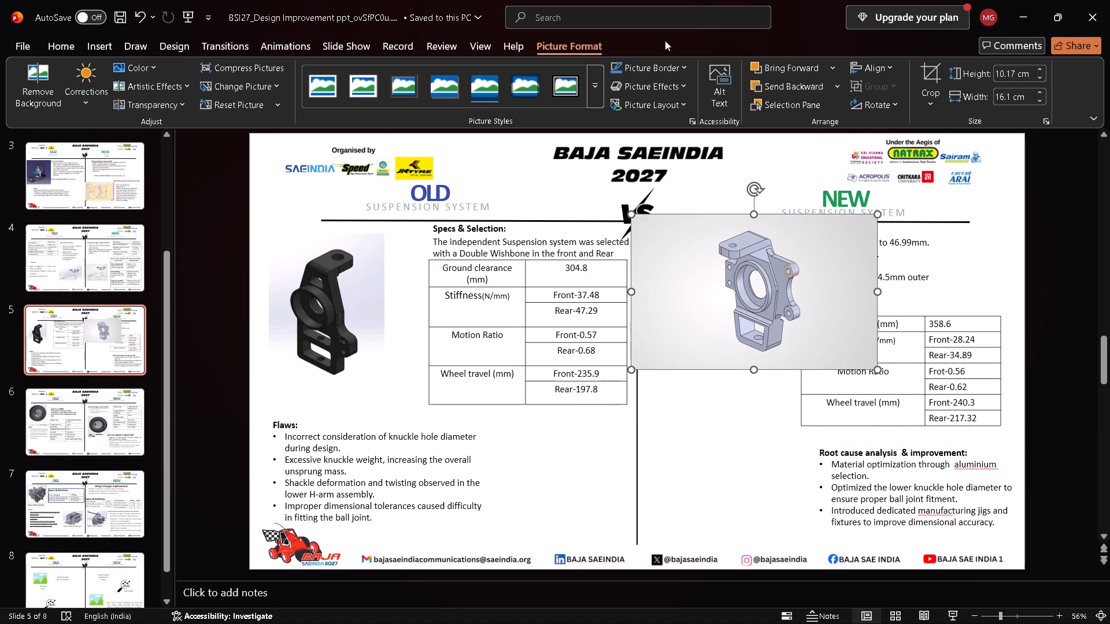
left_click(619, 98)
left_click(633, 371)
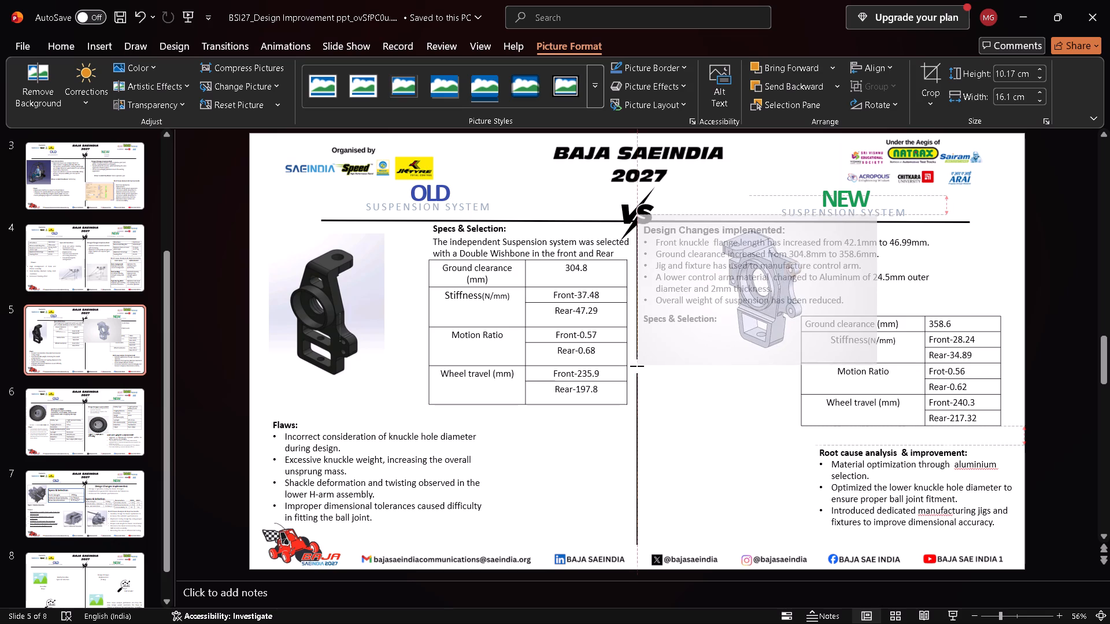
Crop the empty background on both sides of the new knuckle picture to a frame about 10.27 cm high and 9.84 cm wide.
right_click(731, 296)
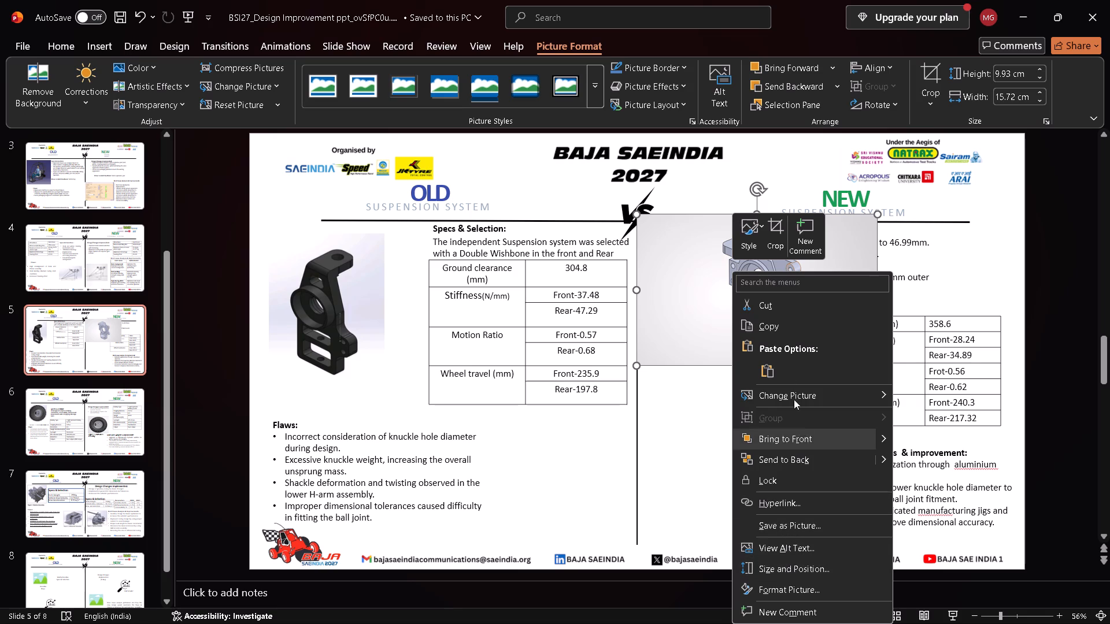
left_click(781, 232)
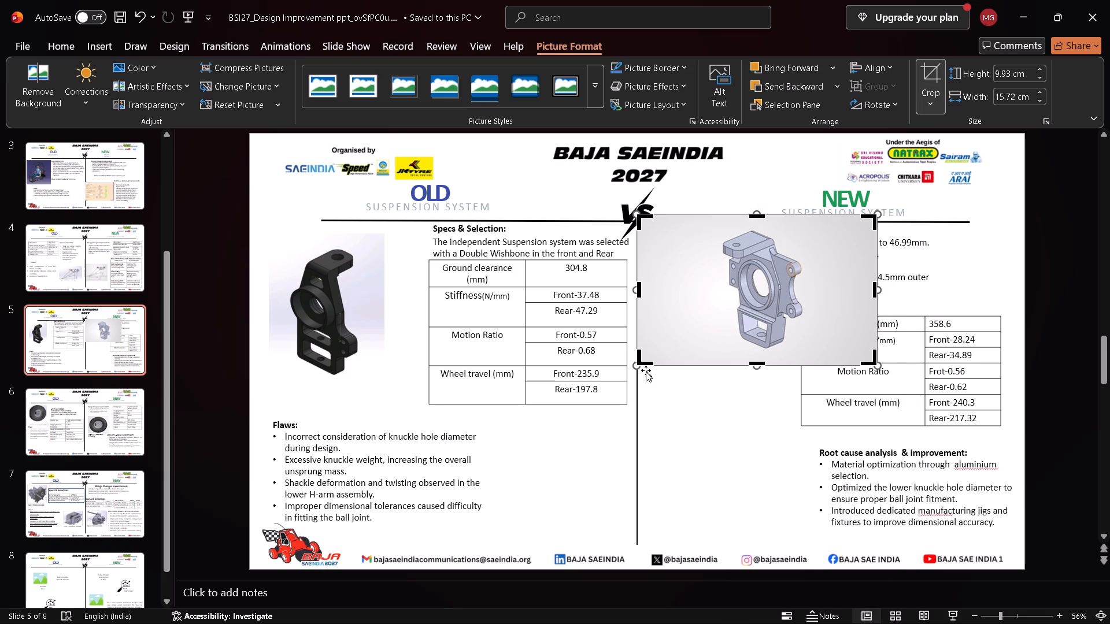
left_click_drag(643, 365, 683, 366)
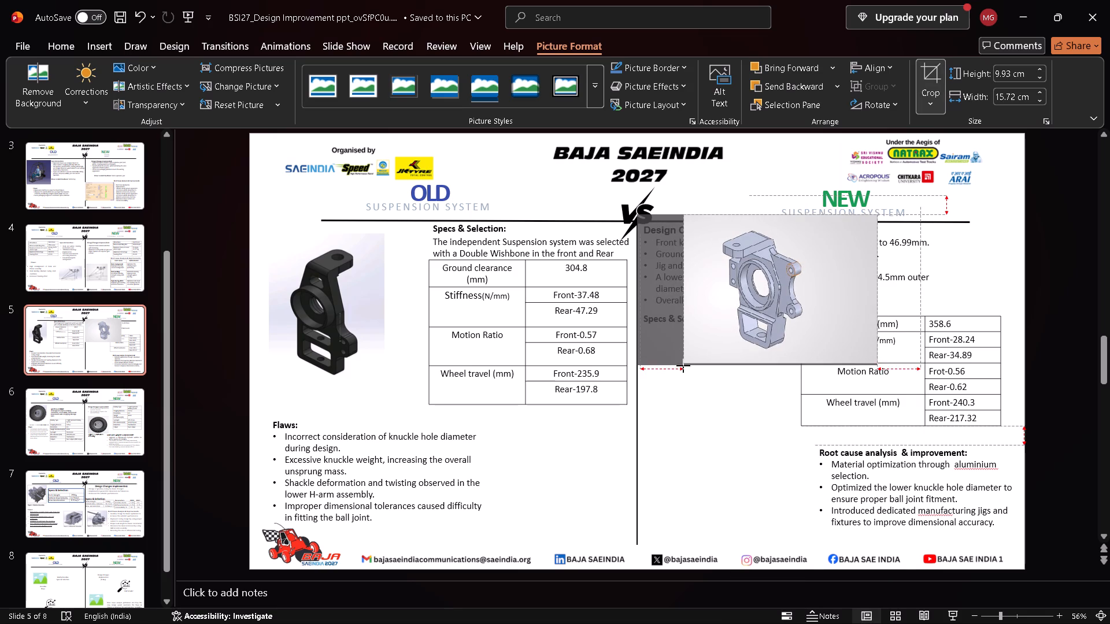
left_click_drag(683, 366, 691, 367)
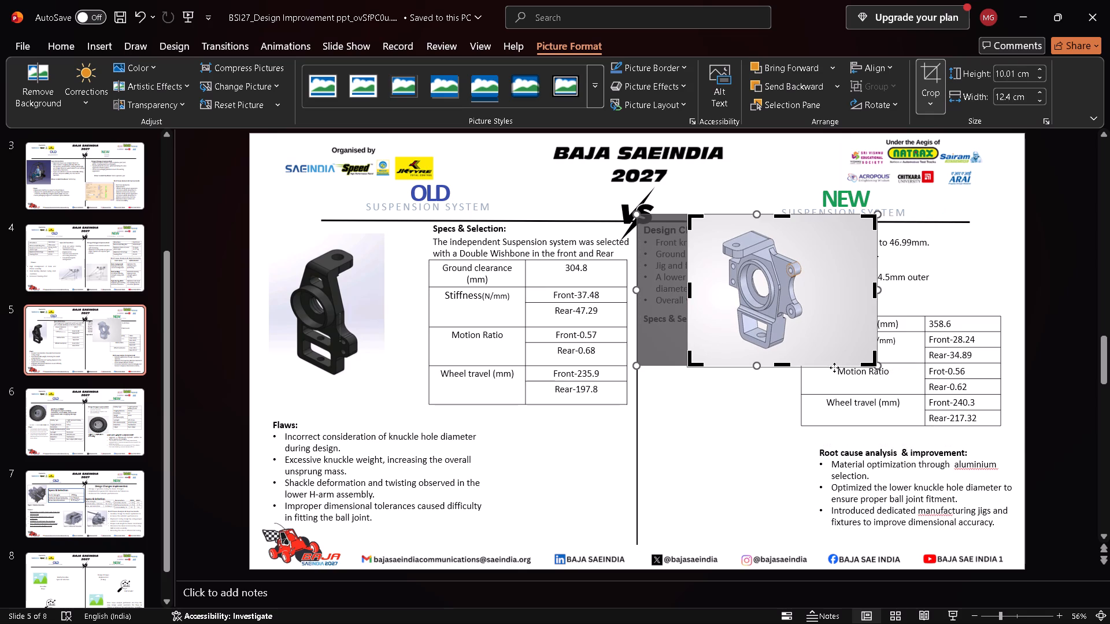
left_click_drag(875, 362, 836, 372)
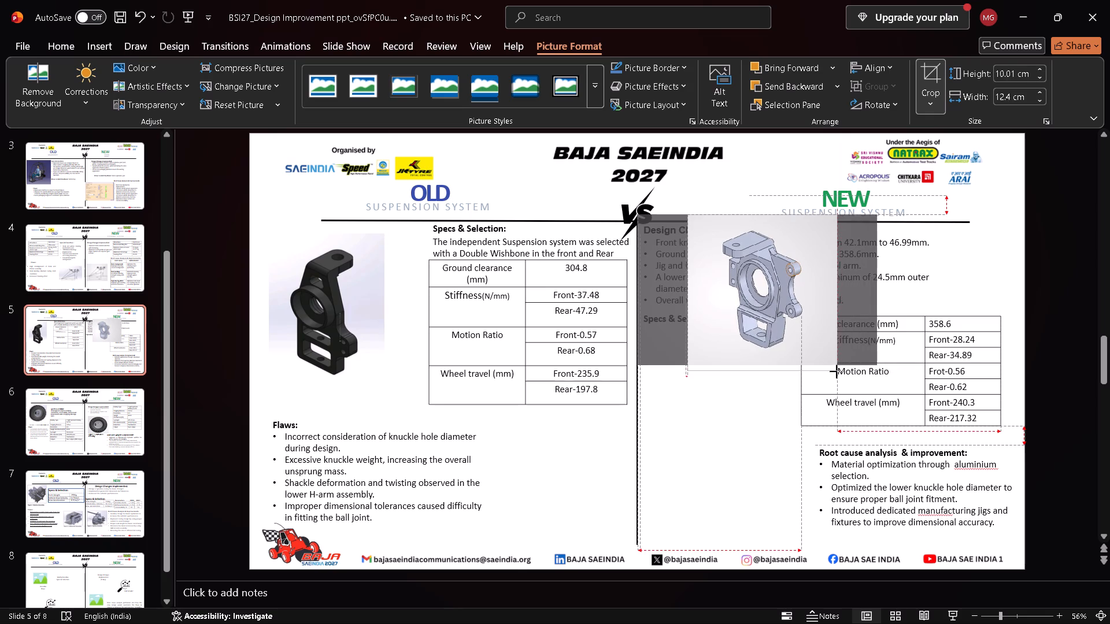
left_click_drag(836, 372, 838, 373)
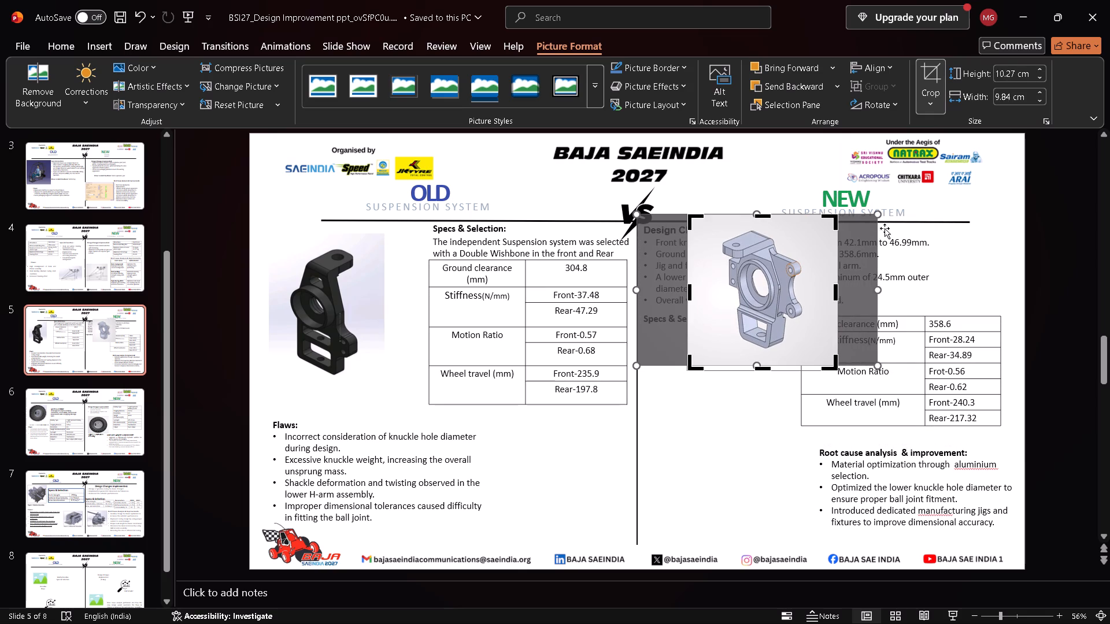
left_click(941, 214)
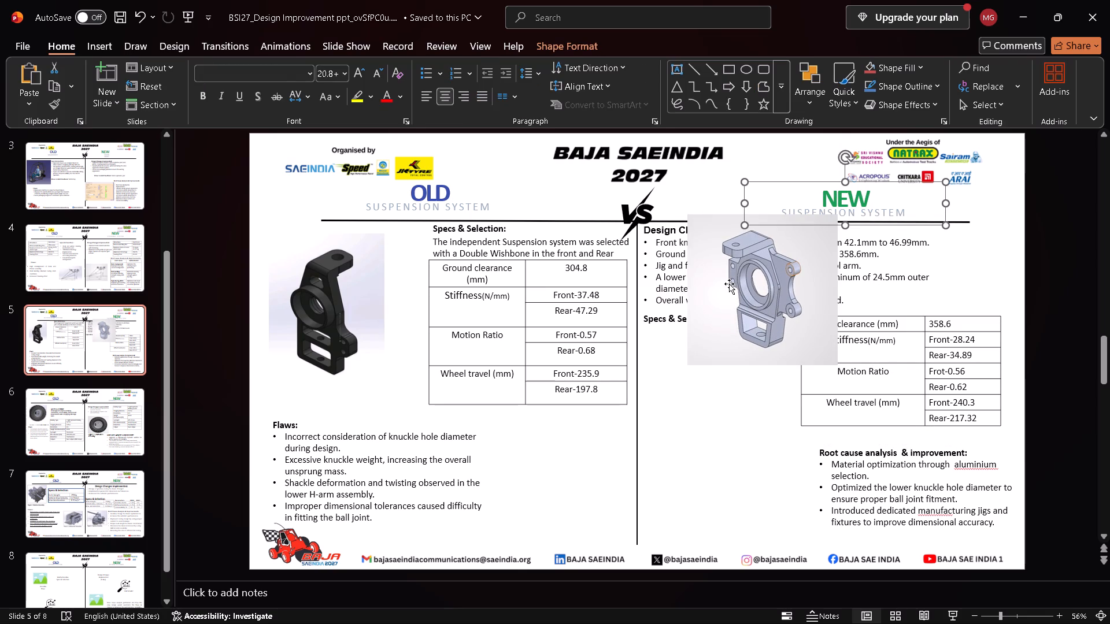
Place the cropped knuckle picture beside the NEW specs table, below Specs & Selection, and stretch its top edge slightly upward.
left_click_drag(729, 283, 686, 426)
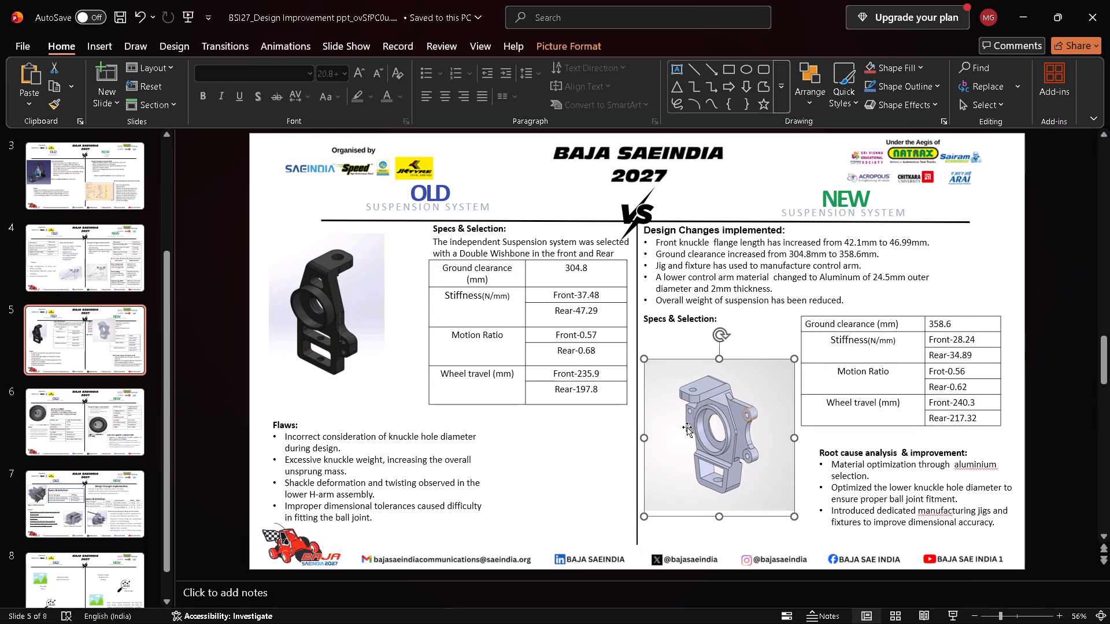
left_click(924, 290)
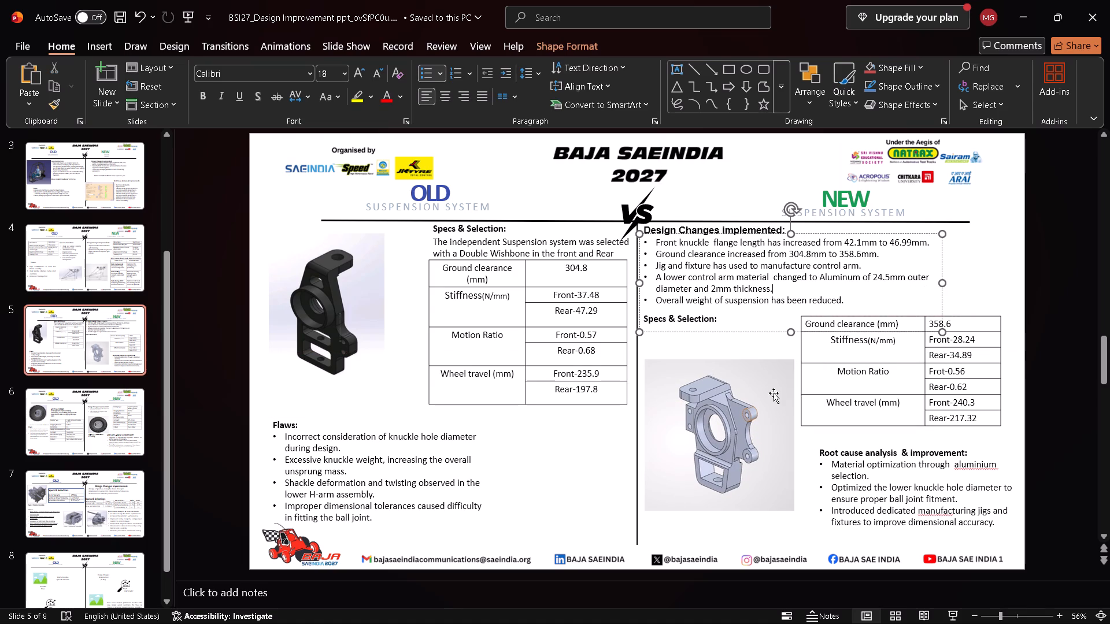
left_click(790, 364)
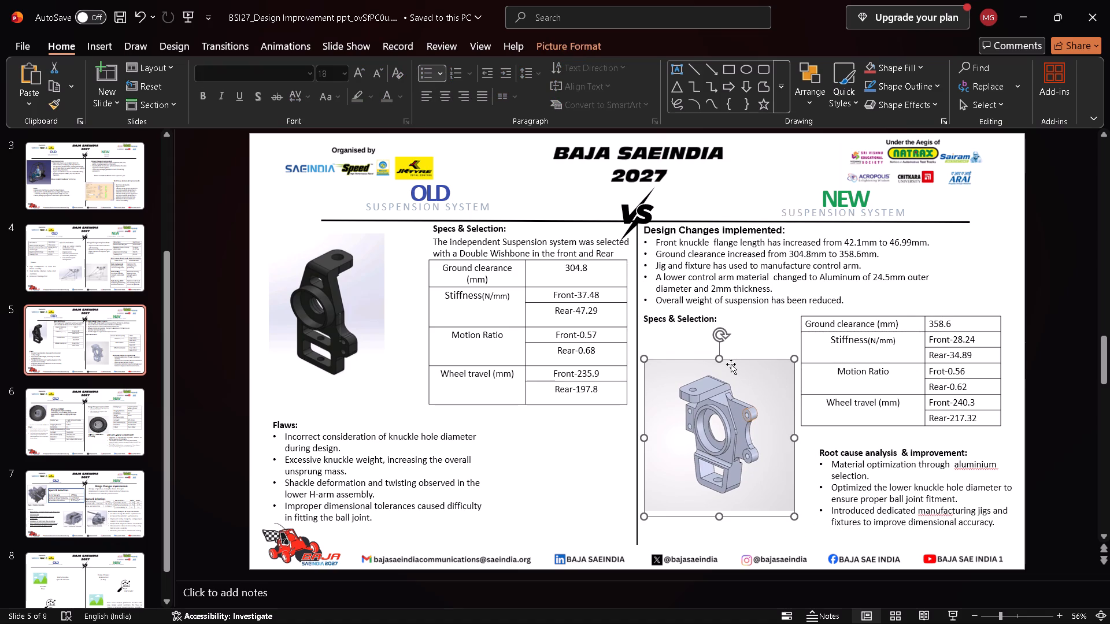
left_click_drag(722, 362, 719, 354)
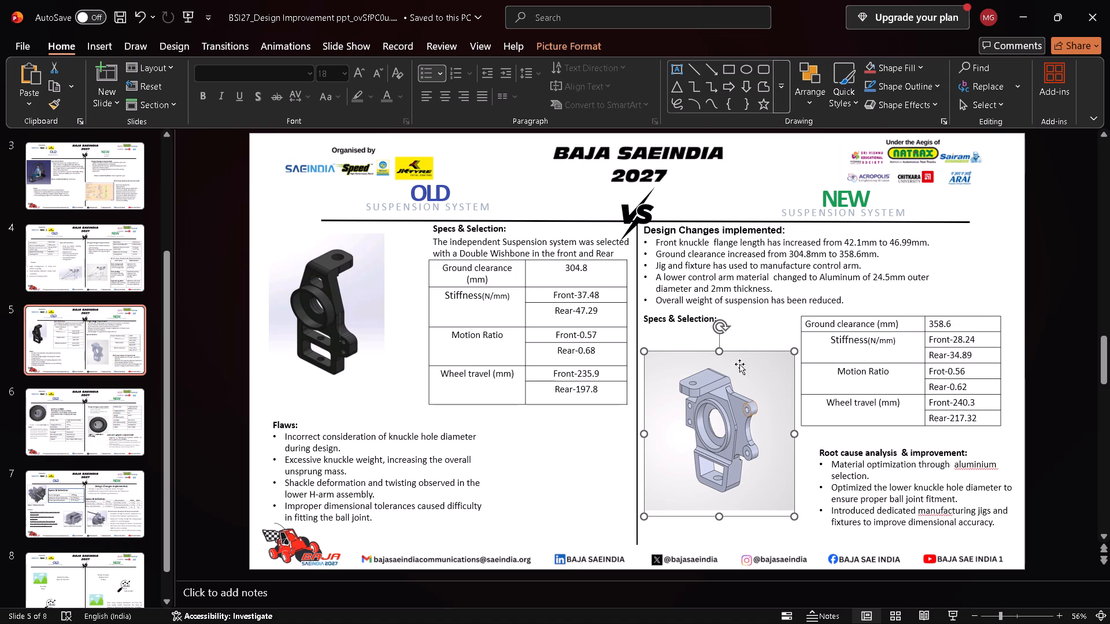
left_click(934, 284)
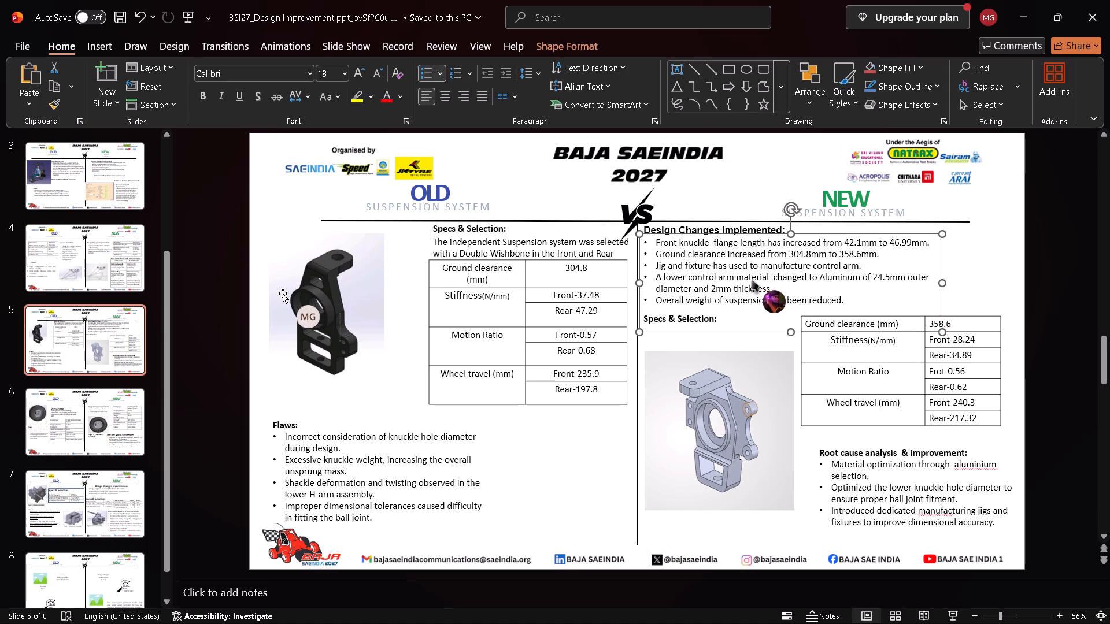
Move the black knuckle picture slightly down and closer to the OLD specs table, keeping it above the Flaws text.
left_click_drag(378, 300, 408, 320)
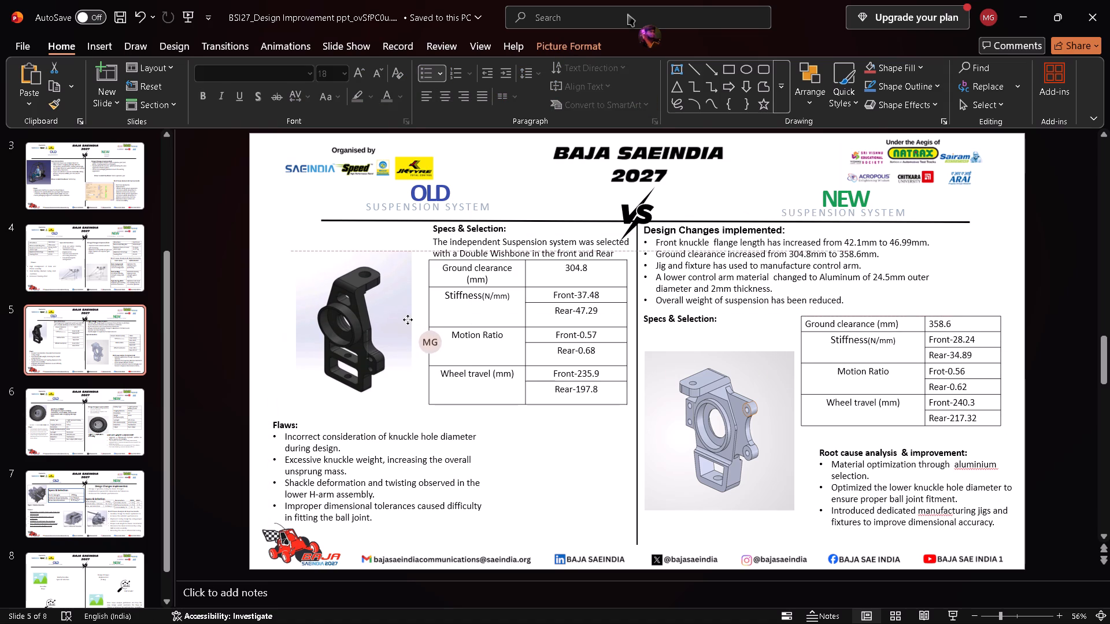
left_click_drag(408, 320, 413, 322)
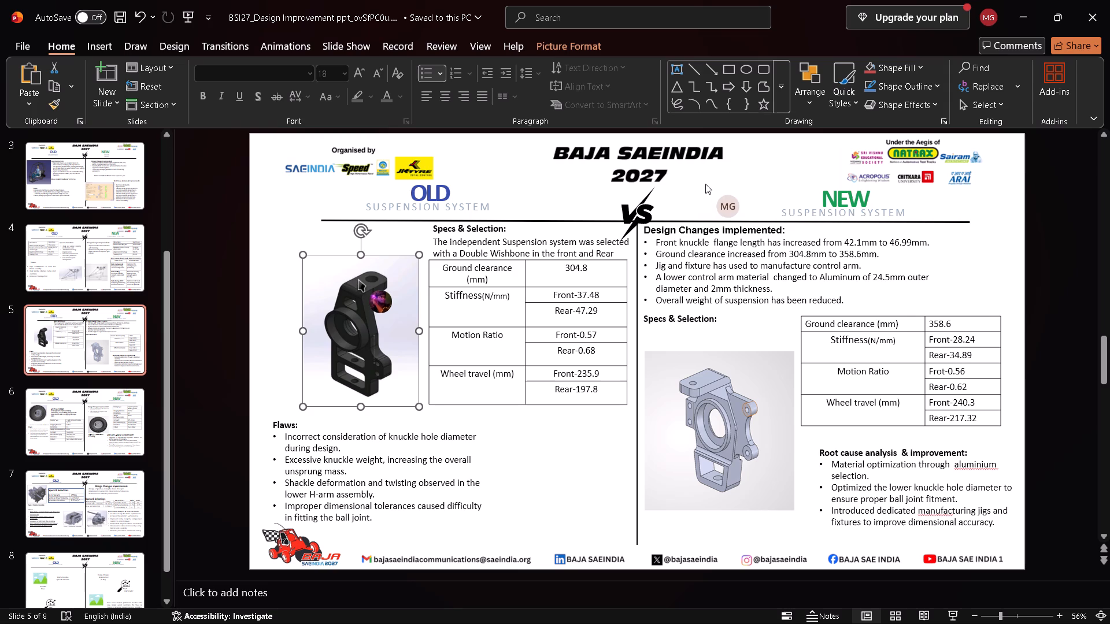
left_click_drag(357, 278, 354, 273)
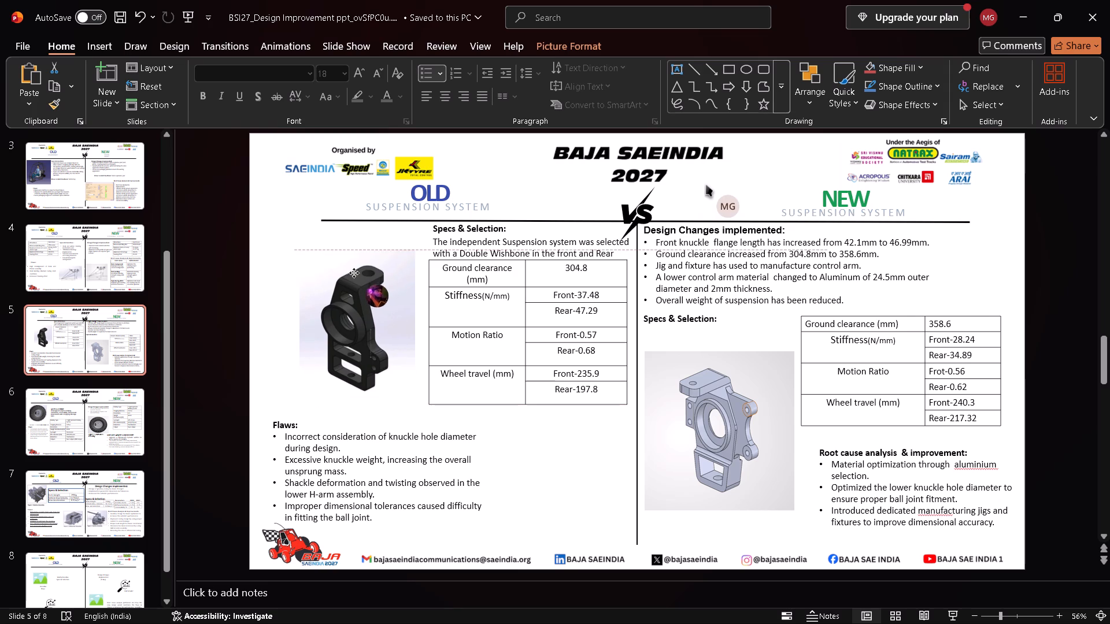
left_click_drag(354, 273, 343, 268)
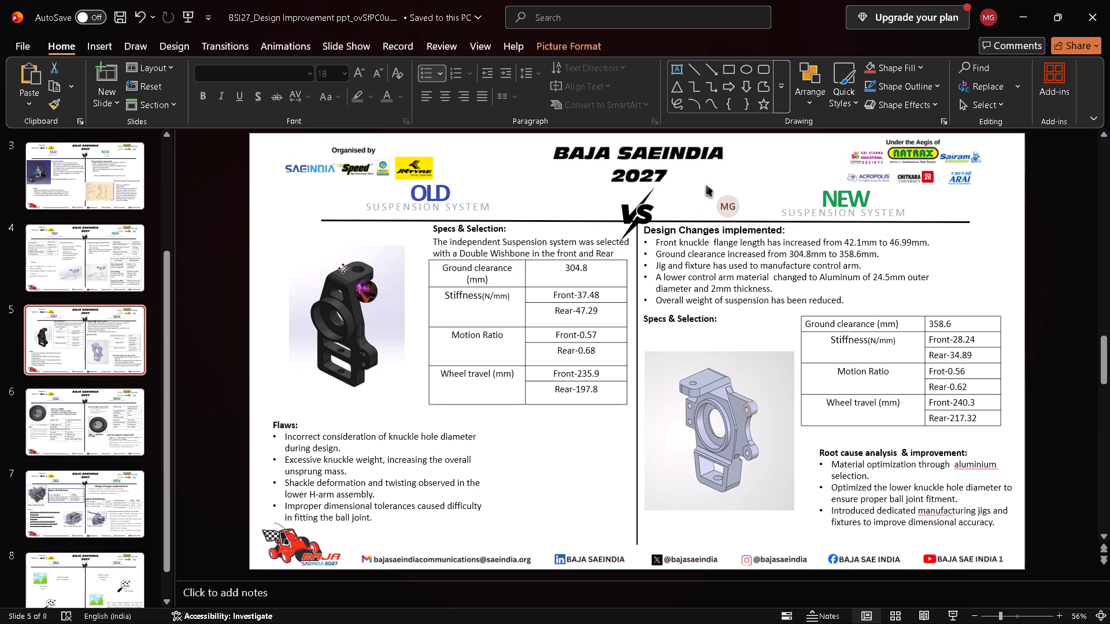
left_click_drag(343, 268, 343, 268)
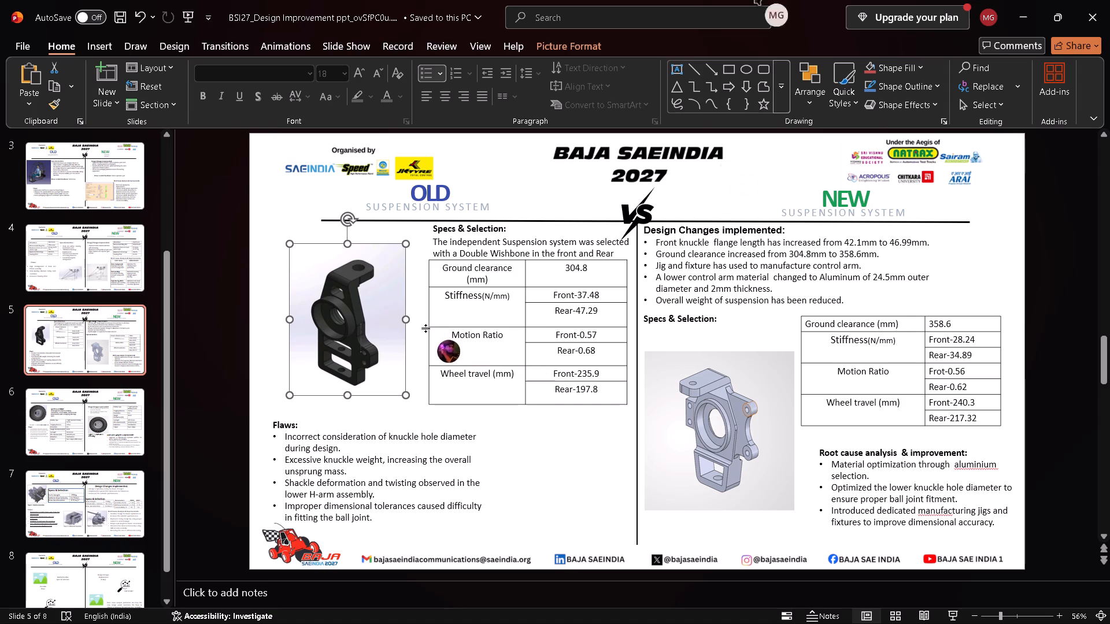
On the title slide, cut the BAJA Edition line down to mBAJA only, removing the eBAJA and hBAJA options.
left_click(79, 188)
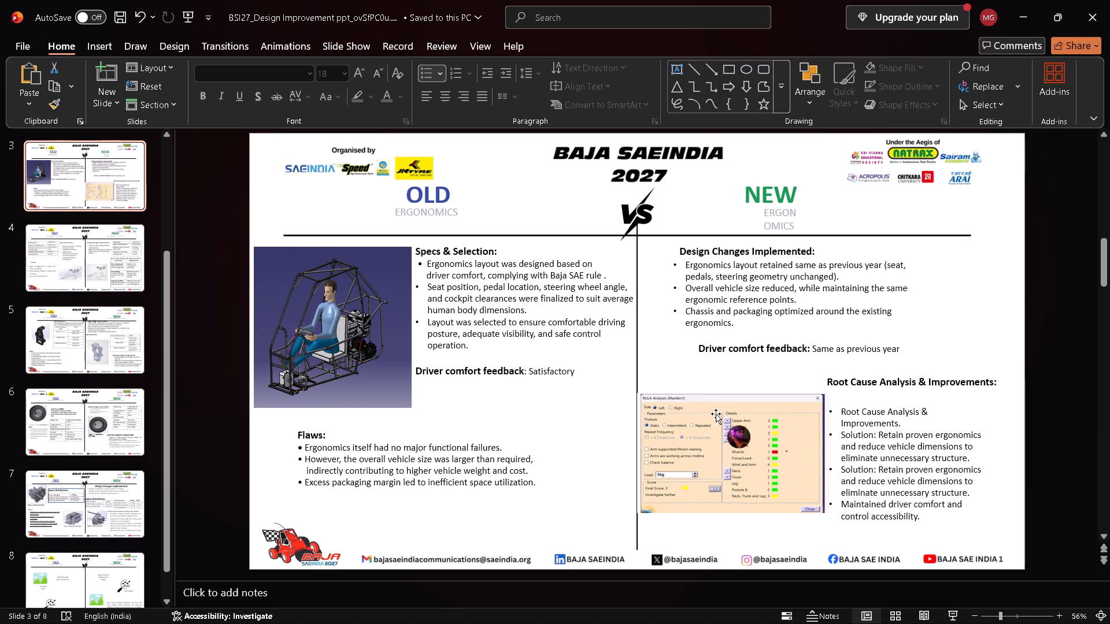
scroll(108, 237, "up", 4)
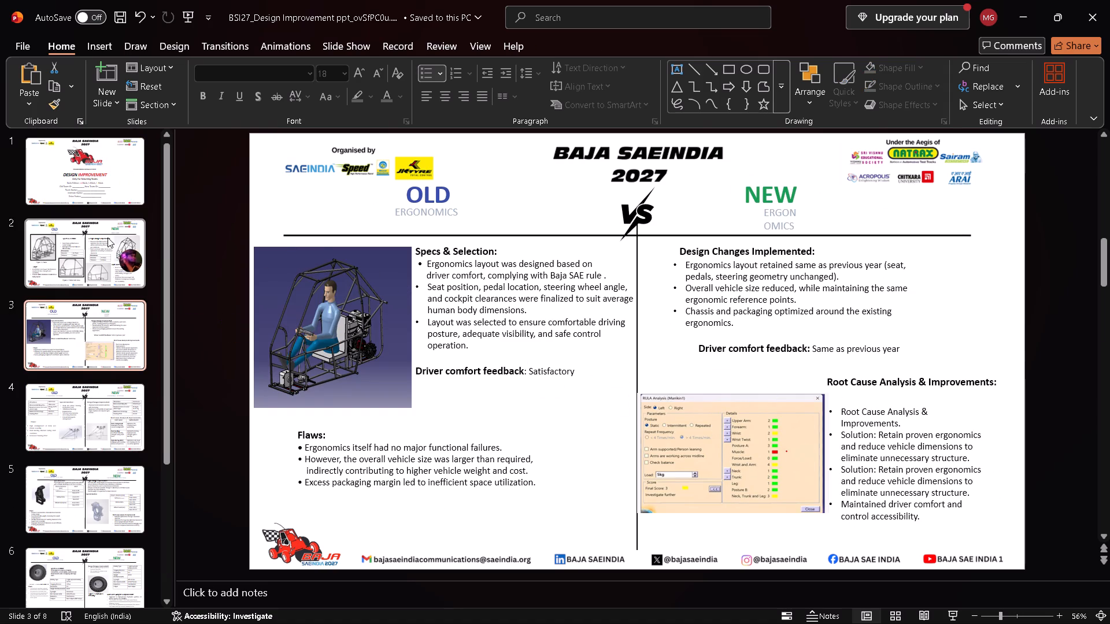
scroll(108, 237, "up", 4)
left_click(90, 192)
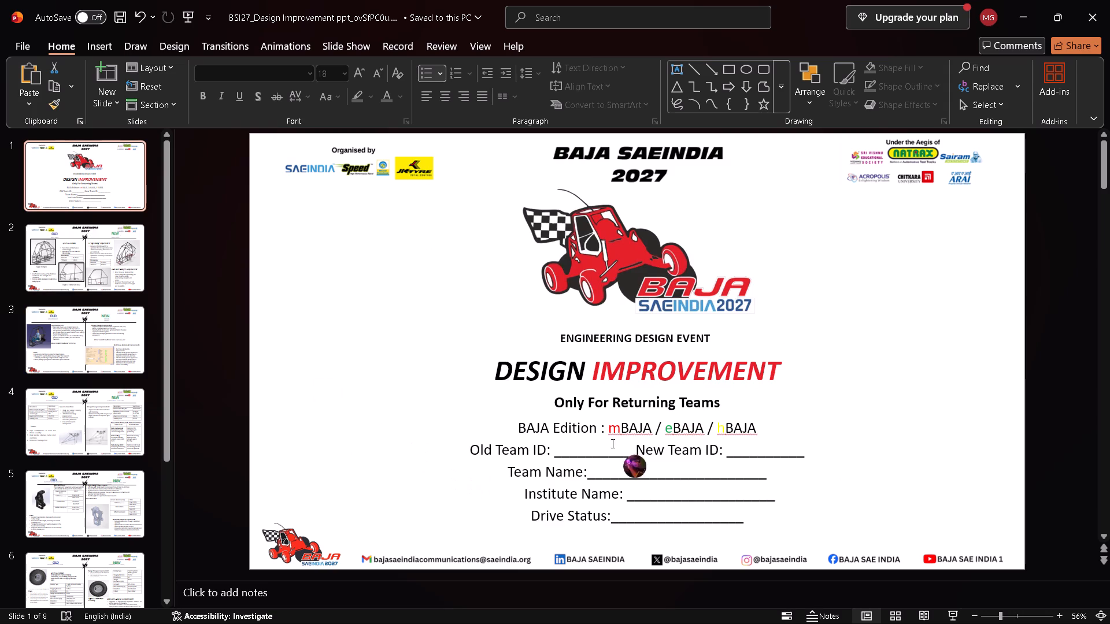
left_click(655, 426)
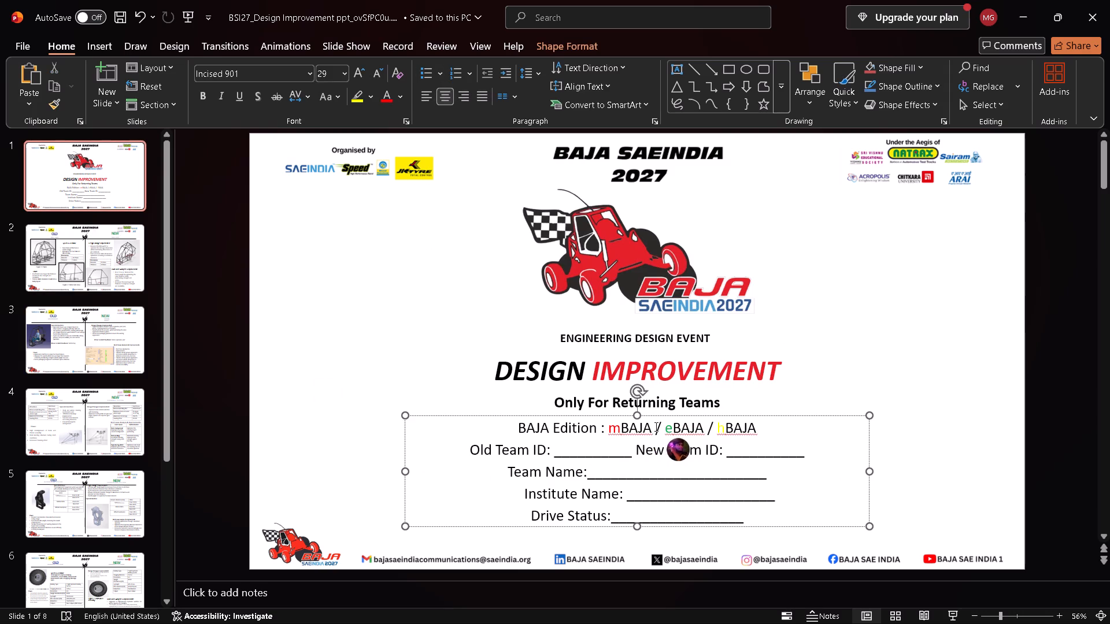
key("Right")
left_click_drag(655, 426, 721, 428)
key("Right")
key("Right")
key("Right")
key("Right")
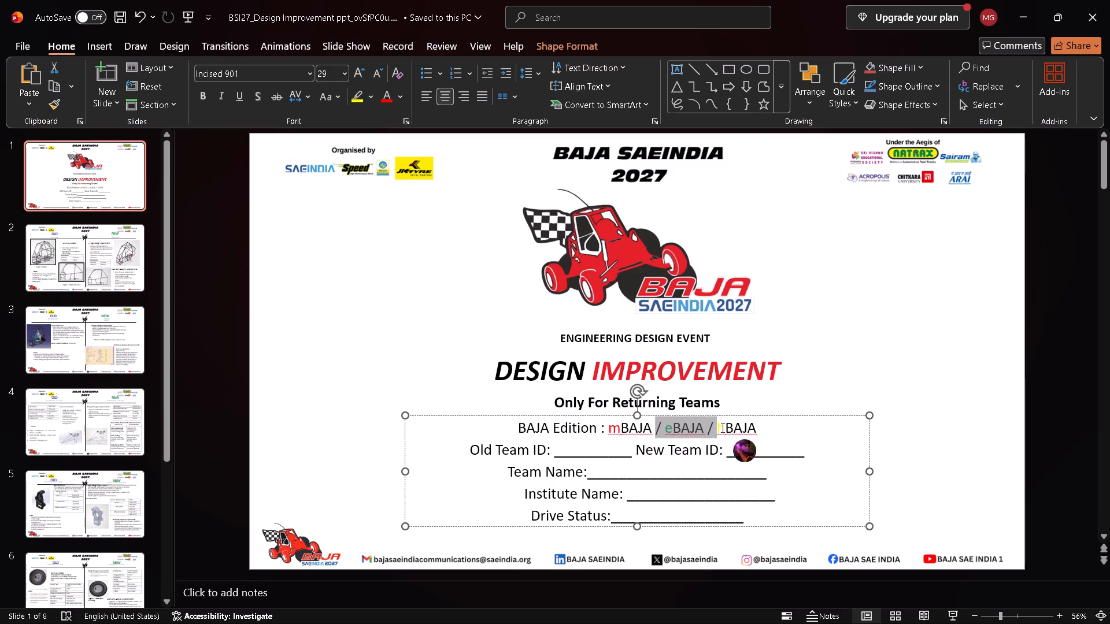
left_click_drag(721, 428, 764, 428)
key("BackSpace")
key("BackSpace")
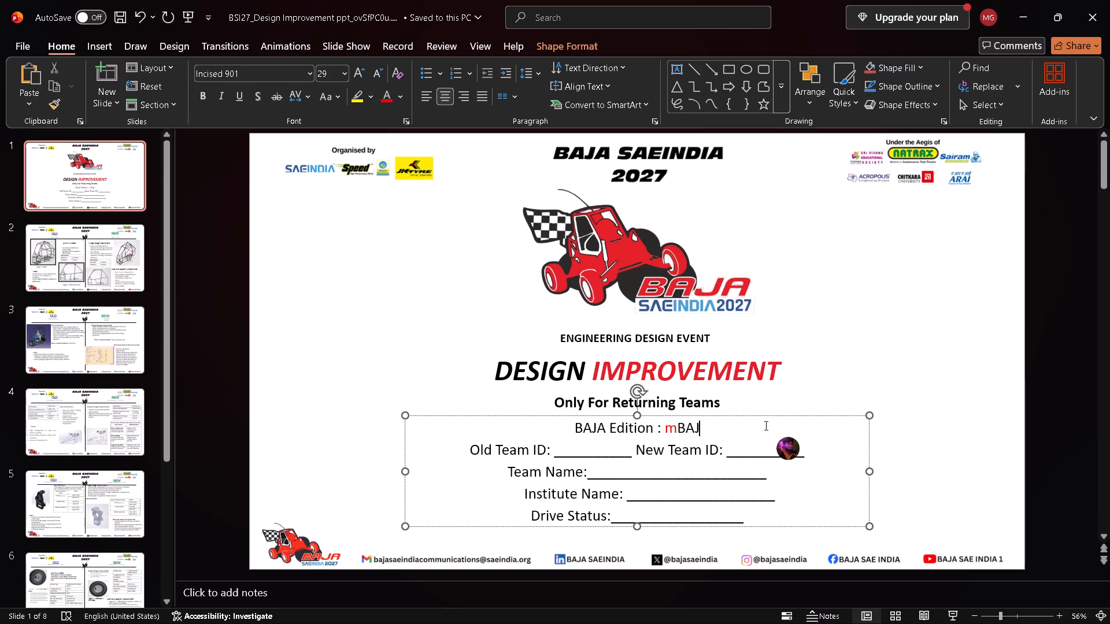
key("shift+a")
Replace the blank underline after Old Team ID on the title slide with 26.
key("Down")
key("Left")
key("Left")
key("Left")
key("Left")
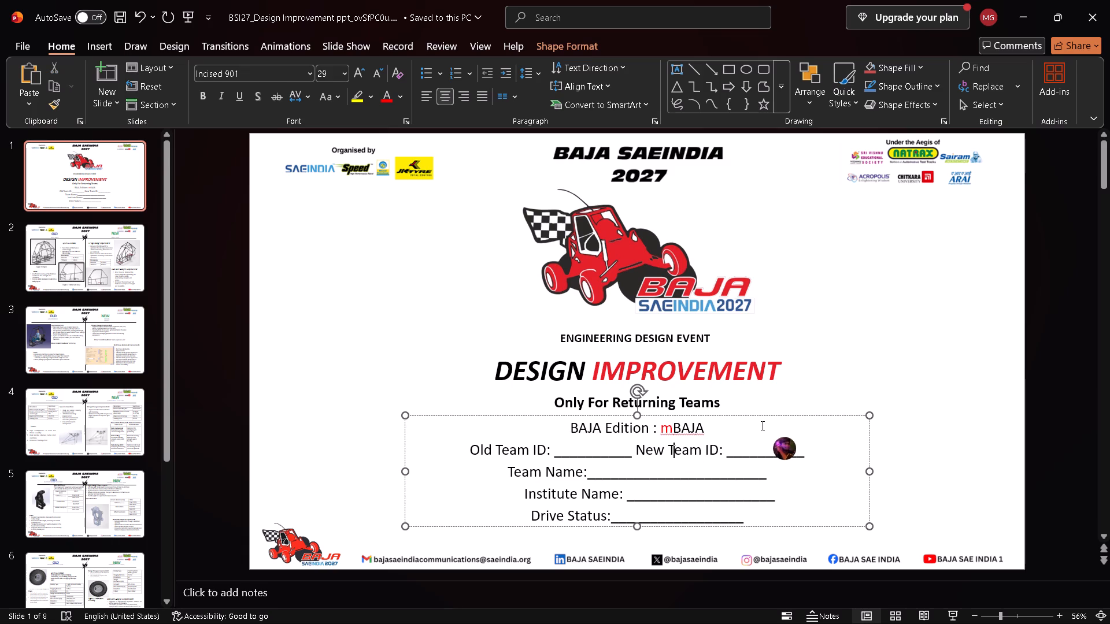
key("Left")
key("Left")
key("Left")
key("Left")
key("Left")
key("Left")
key("Left")
key("Left")
key("Left")
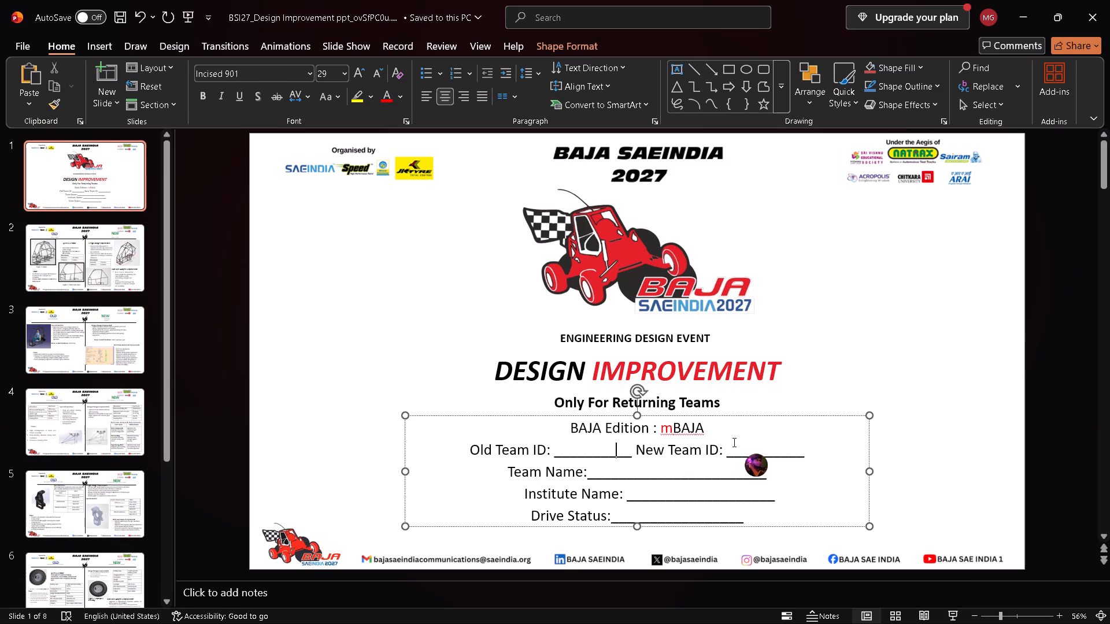
key("Left")
key("Left")
key("Left")
key("Left")
key("Left")
key("Left")
key("Left")
key("Left")
key("Left")
key("Left")
key("Left")
key("BackSpace")
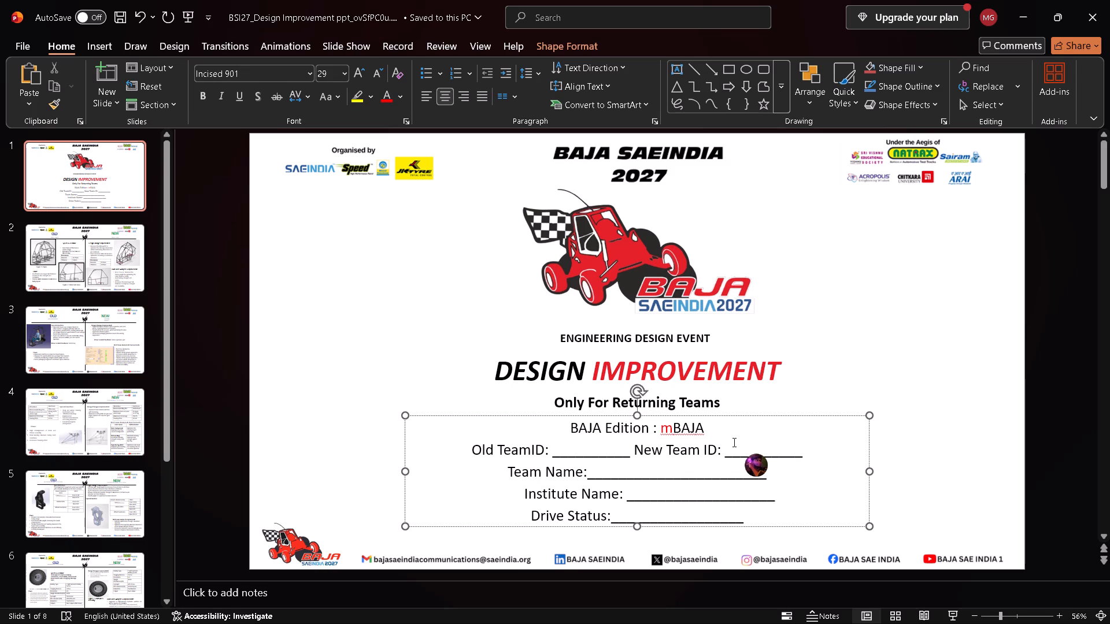
key("Right")
key("Right")
key("Right")
key("Left")
key("Right")
key("Left")
key("Left")
key("Left")
key("space")
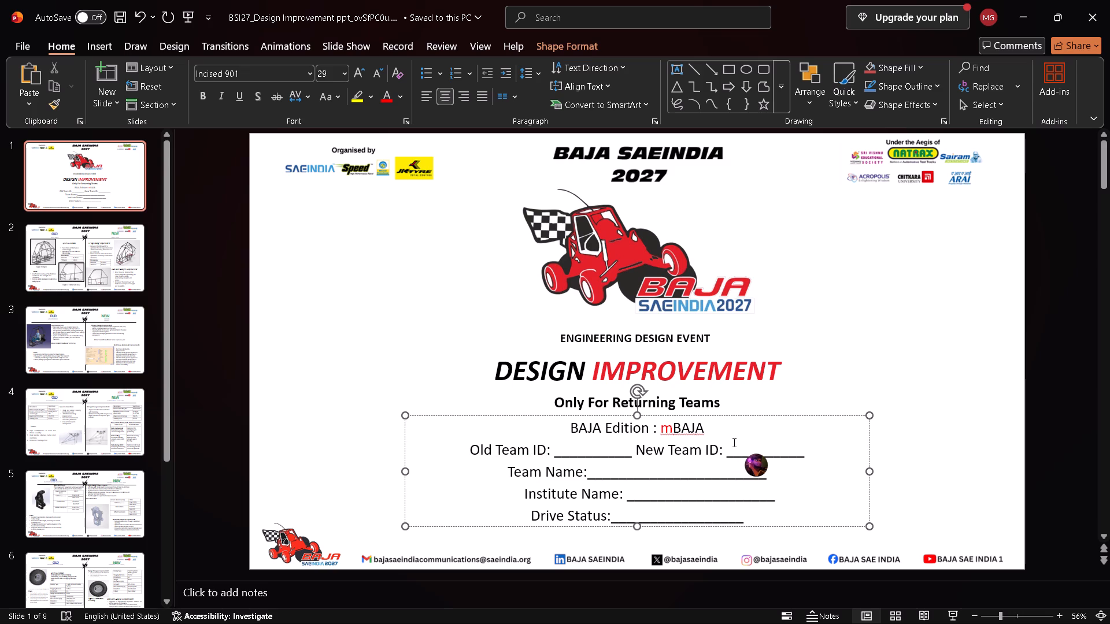
key("Right")
key("Right")
key("Right")
key("Right")
scroll(733, 442, "up", 1)
key("Right")
key("Right")
key("Right")
key("Right")
key("Right")
key("Right")
key("Right")
key("Right")
key("Right")
key("Right")
key("BackSpace")
key("BackSpace")
key("BackSpace")
key("BackSpace")
key("BackSpace")
key("BackSpace")
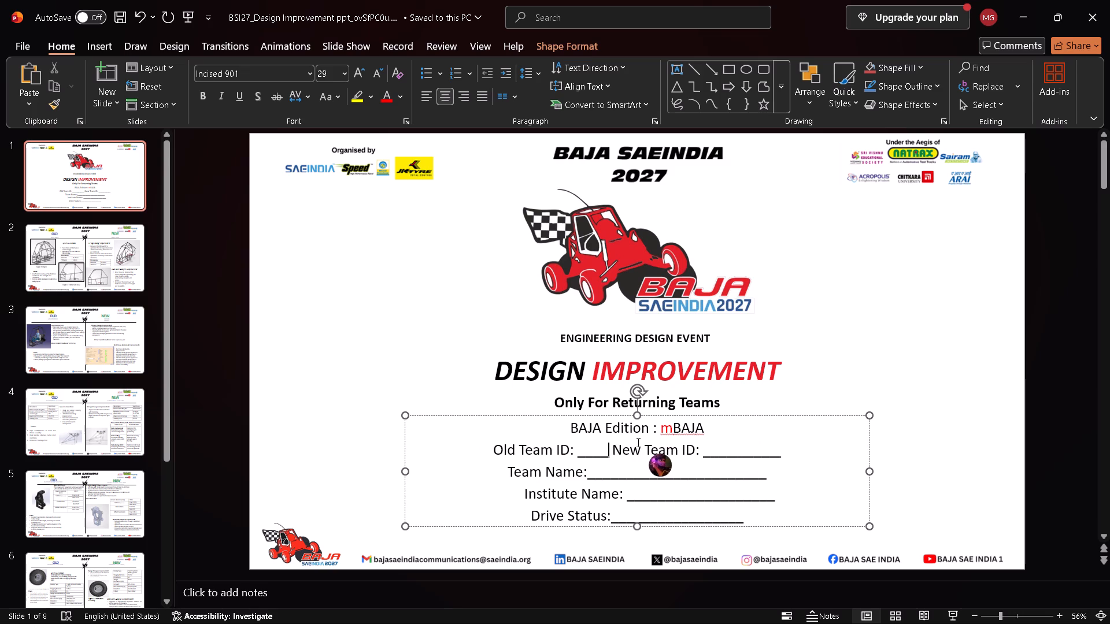
key("BackSpace")
key("BackSpace")
key("BackSpace")
key("BackSpace")
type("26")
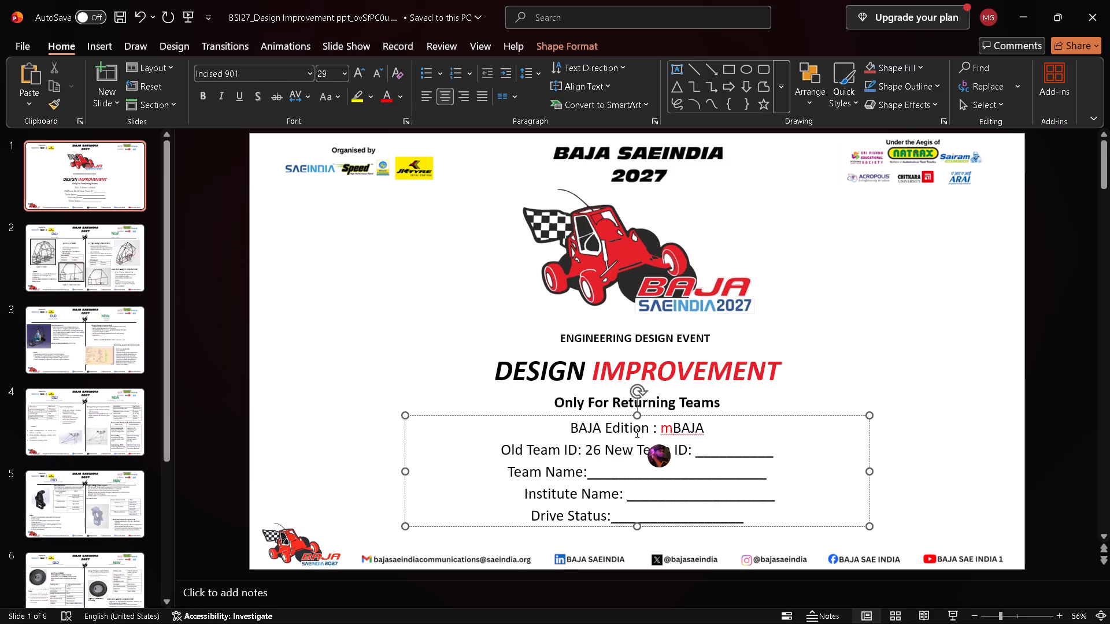
Replace the blank underline after New Team ID with 26, keeping a space after the colon.
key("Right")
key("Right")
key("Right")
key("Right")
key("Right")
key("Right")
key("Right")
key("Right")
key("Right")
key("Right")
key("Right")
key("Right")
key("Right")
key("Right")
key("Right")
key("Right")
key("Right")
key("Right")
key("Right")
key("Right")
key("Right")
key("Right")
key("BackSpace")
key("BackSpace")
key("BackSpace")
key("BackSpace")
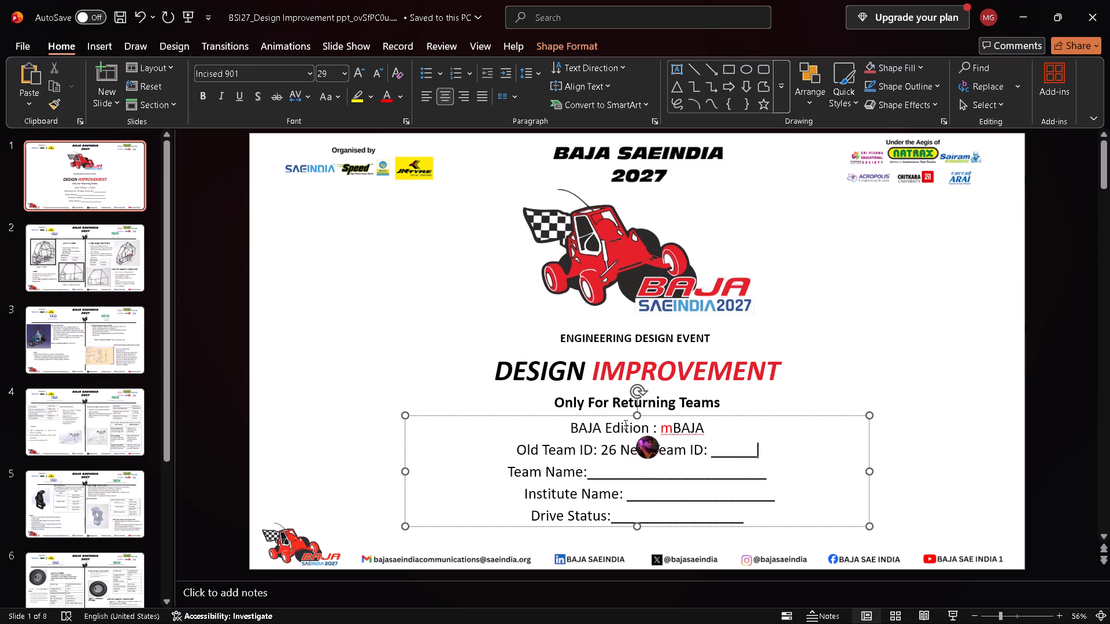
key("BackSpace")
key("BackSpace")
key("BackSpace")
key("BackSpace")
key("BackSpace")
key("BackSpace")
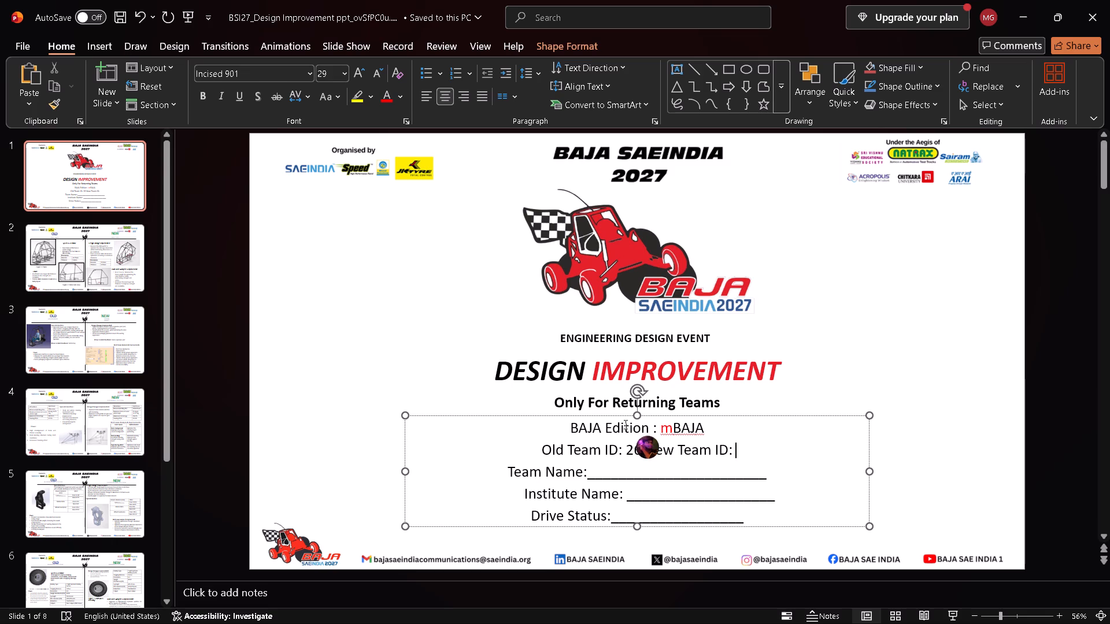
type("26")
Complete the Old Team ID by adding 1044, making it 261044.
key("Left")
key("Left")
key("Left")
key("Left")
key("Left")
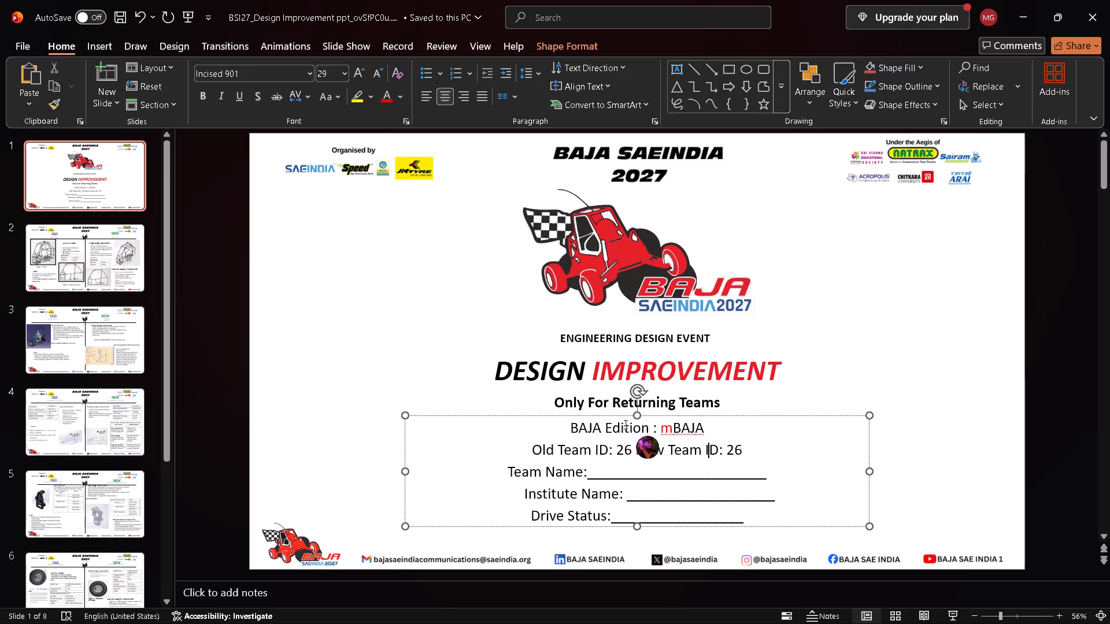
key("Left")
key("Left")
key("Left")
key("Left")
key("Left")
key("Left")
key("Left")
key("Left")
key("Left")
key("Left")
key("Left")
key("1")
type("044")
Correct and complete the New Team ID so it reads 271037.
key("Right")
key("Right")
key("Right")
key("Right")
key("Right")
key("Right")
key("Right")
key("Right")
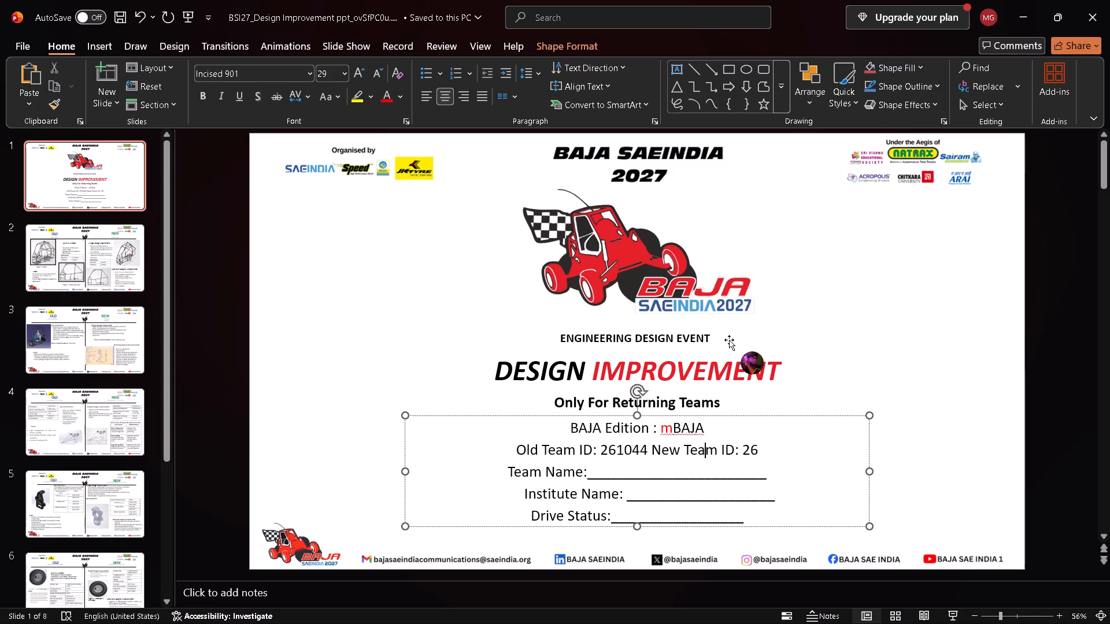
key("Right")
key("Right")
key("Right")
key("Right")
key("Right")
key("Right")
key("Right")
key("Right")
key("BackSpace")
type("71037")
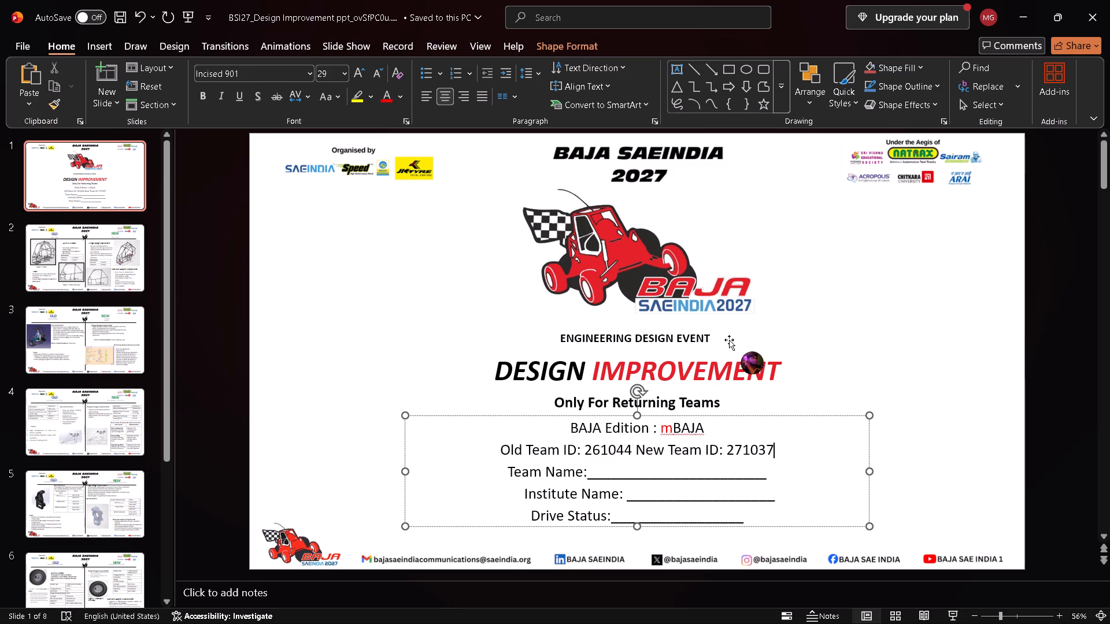
Widen the gap between the Old Team ID number and the New Team ID label by adding three spaces.
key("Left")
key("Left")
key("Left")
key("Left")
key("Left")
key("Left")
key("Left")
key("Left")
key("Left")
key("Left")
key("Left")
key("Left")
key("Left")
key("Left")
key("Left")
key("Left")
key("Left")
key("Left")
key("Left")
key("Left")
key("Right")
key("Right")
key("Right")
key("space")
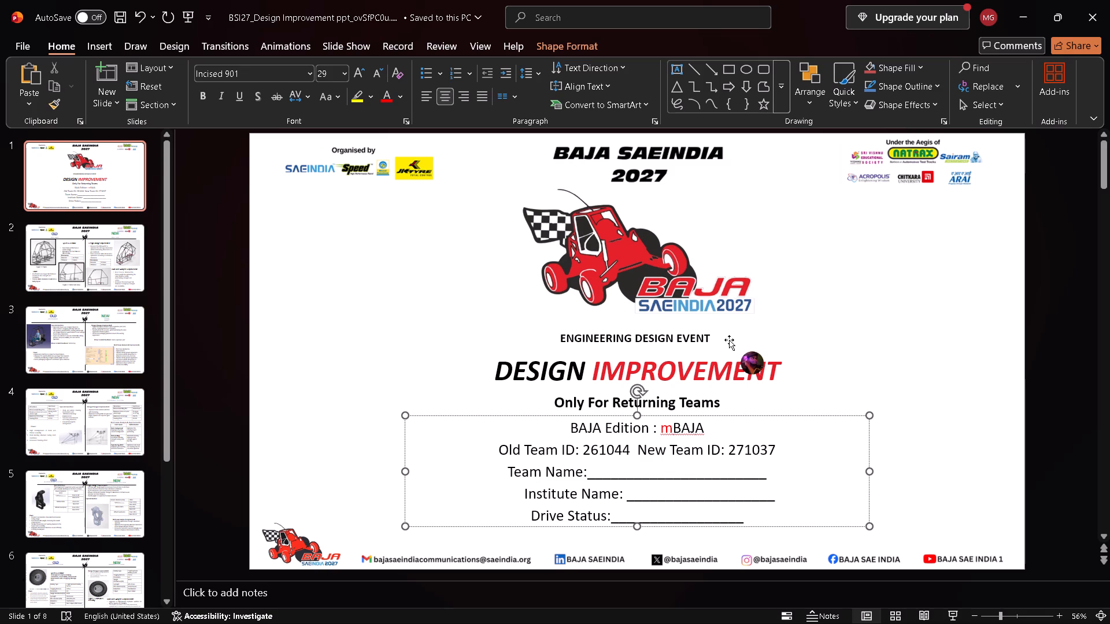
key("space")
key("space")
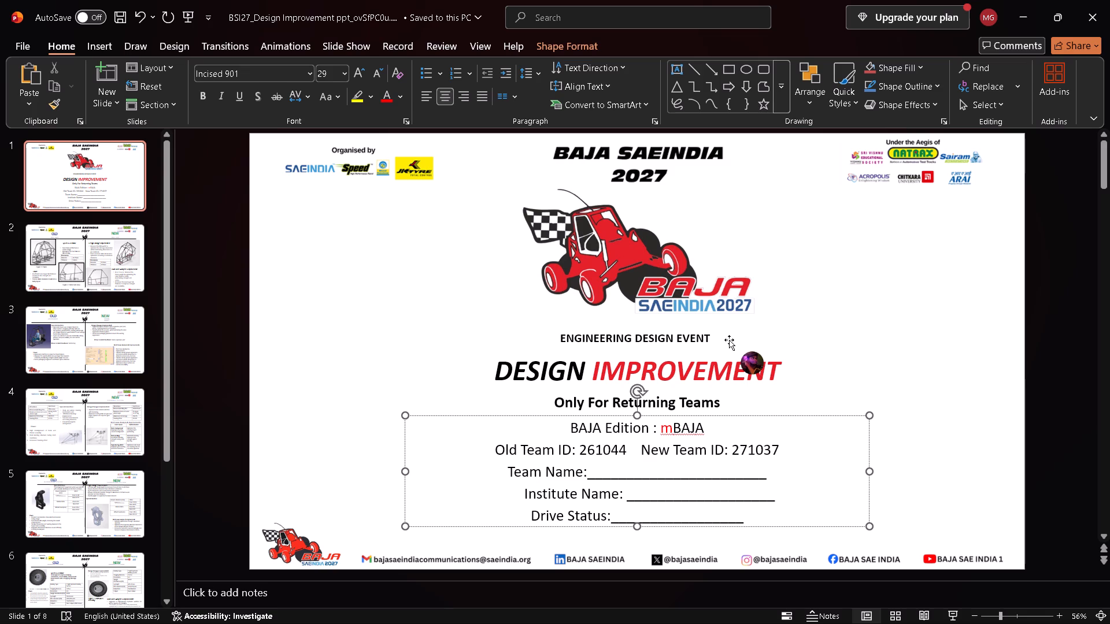
Replace the blank underline after Team Name with Mechanizers53.0.
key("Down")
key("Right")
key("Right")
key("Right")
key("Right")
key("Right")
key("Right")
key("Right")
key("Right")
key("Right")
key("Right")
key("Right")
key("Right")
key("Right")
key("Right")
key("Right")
key("Right")
key("Right")
key("Right")
key("Left")
key("BackSpace")
key("BackSpace")
key("BackSpace")
key("BackSpace")
key("BackSpace")
key("BackSpace")
key("BackSpace")
key("BackSpace")
key("BackSpace")
key("BackSpace")
key("BackSpace")
key("BackSpace")
key("BackSpace")
key("BackSpace")
key("BackSpace")
key("BackSpace")
key("BackSpace")
key("BackSpace")
key("BackSpace")
key("BackSpace")
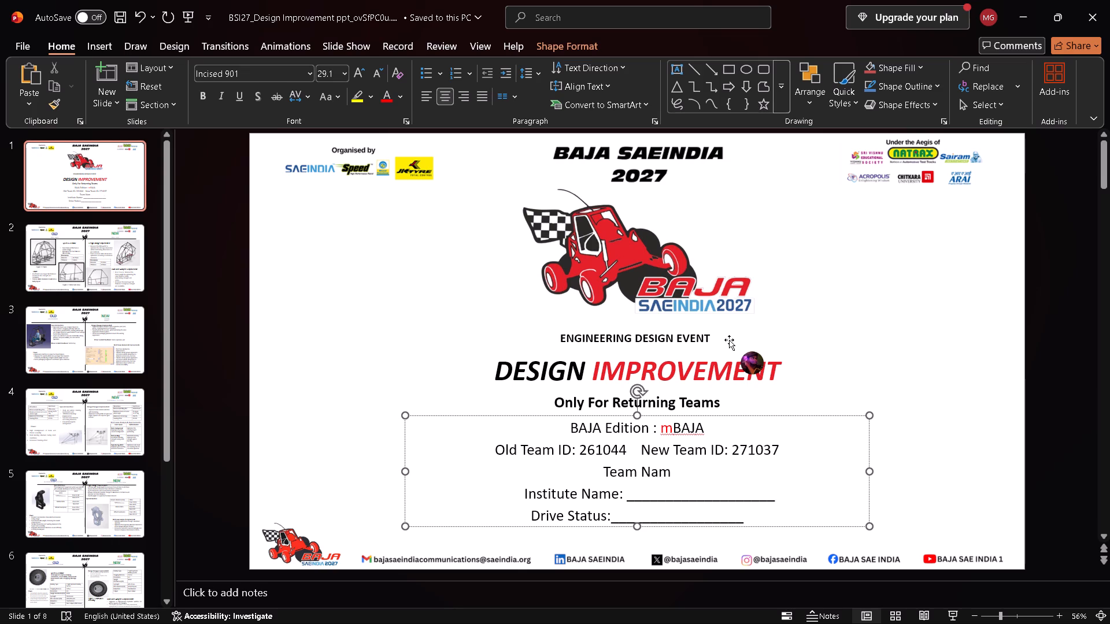
type("e:")
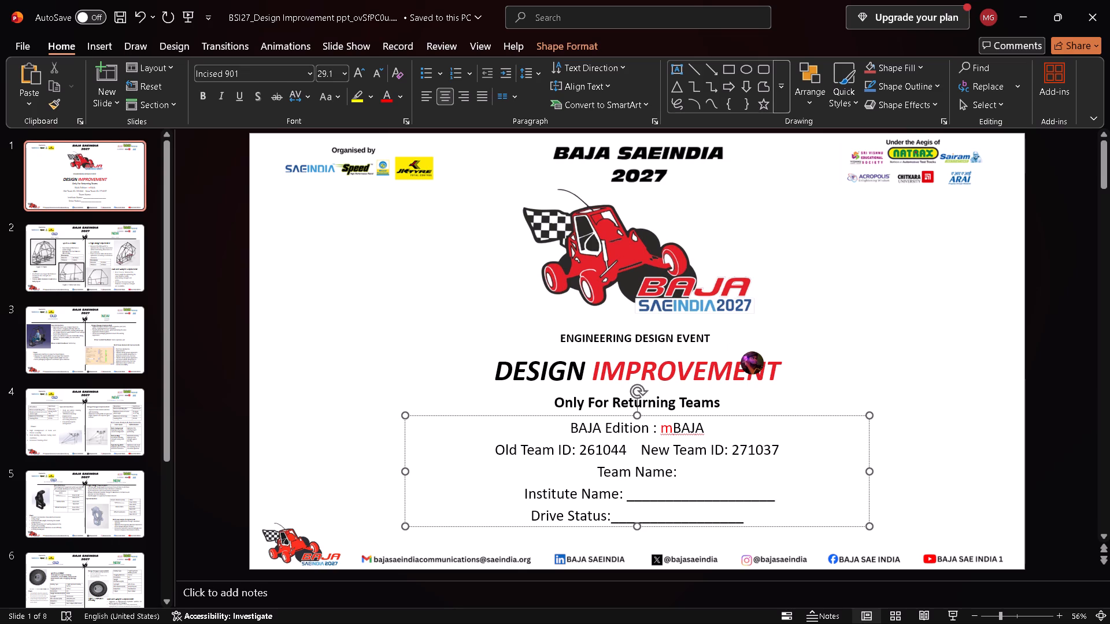
type("Mechanizers53.0")
Insert a space between the Team Name colon and Mechanizers53.0.
key("Left")
key("Left")
key("Left")
key("Left")
key("Left")
key("Left")
key("Left")
key("Left")
key("Left")
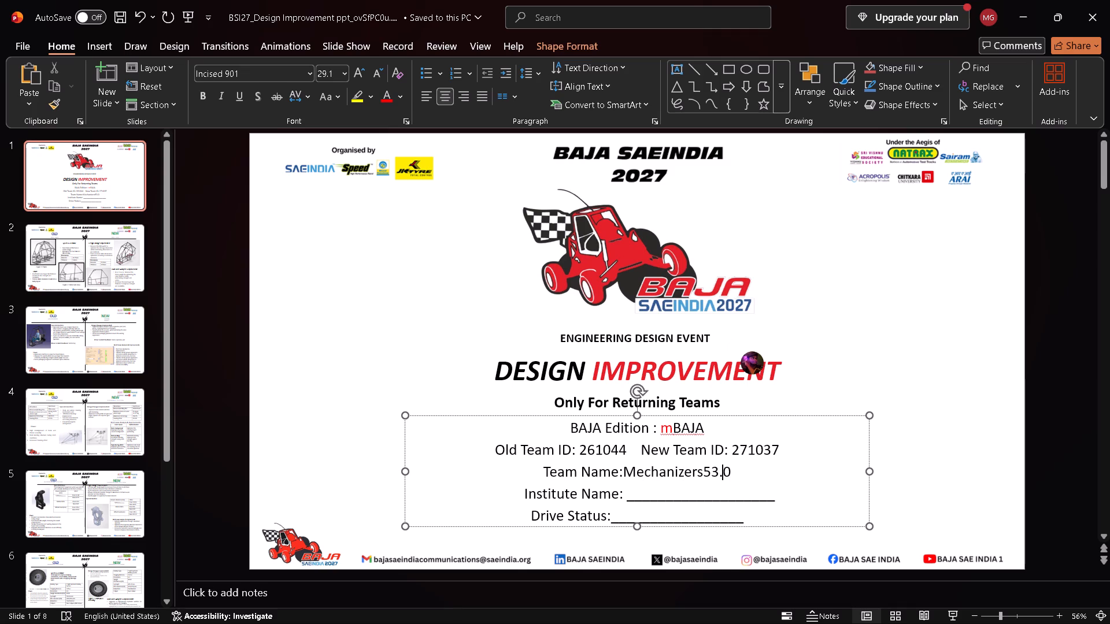
key("Left")
key("Left")
key("Left")
key("Left")
key("Left")
key("Left")
key("Left")
key("Right")
key("space")
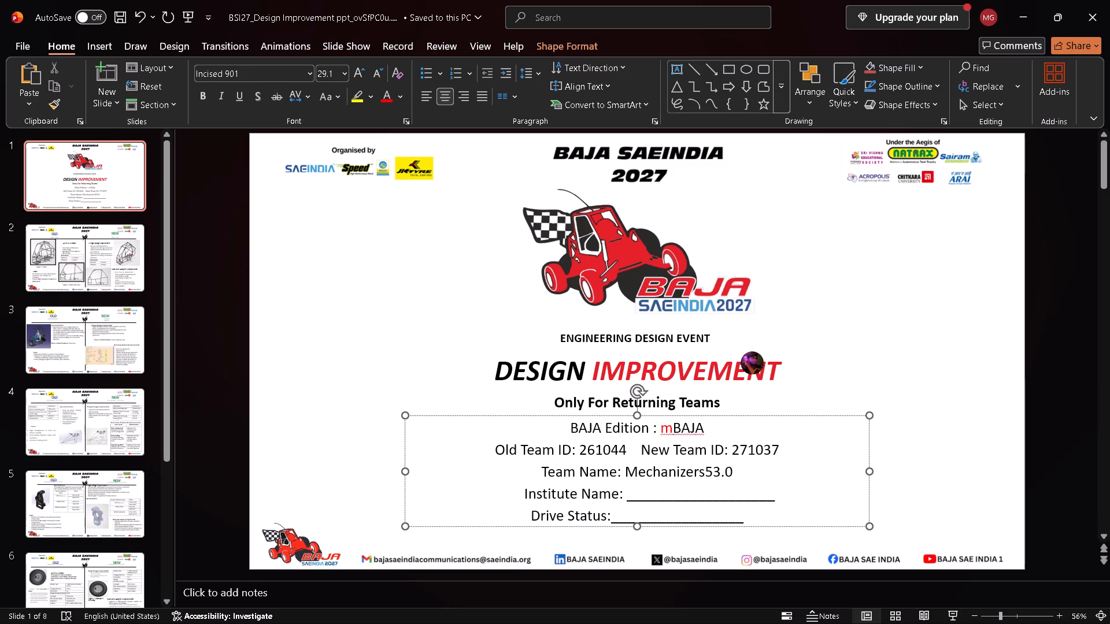
Replace the blank underline after Institute Name with Sreenidhi Institute of Science and Technology, leaving no empty line below it.
key("Down")
key("Right")
key("Right")
key("Right")
key("Right")
key("Right")
key("Right")
key("Right")
key("Right")
key("Right")
key("Right")
key("Right")
key("Right")
key("Right")
key("Right")
key("Right")
key("Right")
key("Right")
key("Right")
key("Right")
key("BackSpace")
key("BackSpace")
key("BackSpace")
key("BackSpace")
key("BackSpace")
key("BackSpace")
key("BackSpace")
key("BackSpace")
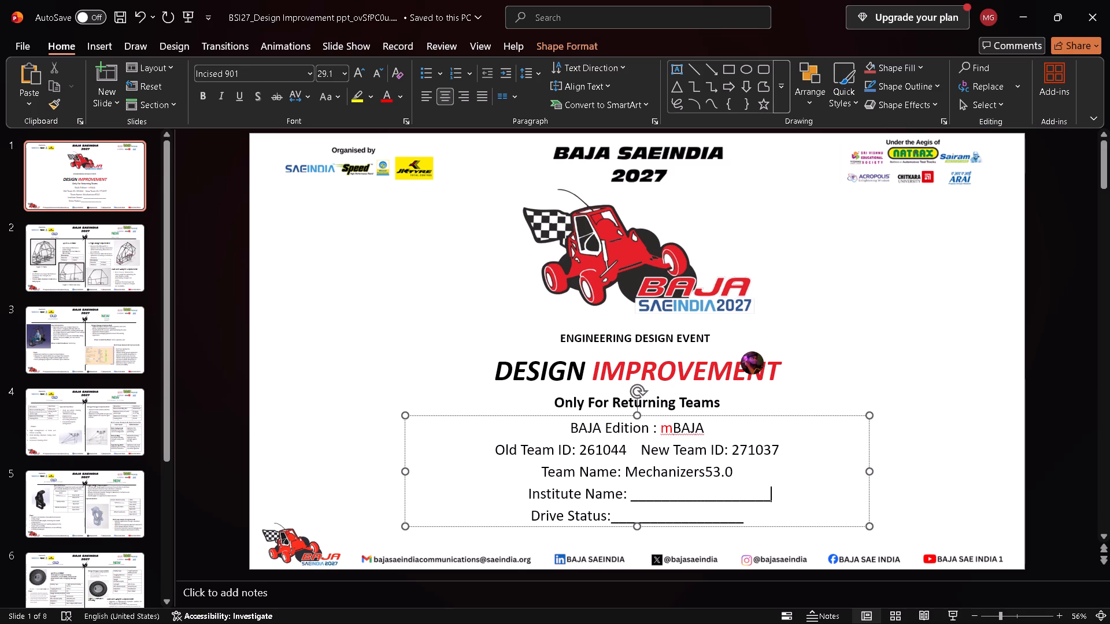
key("BackSpace")
key("BackSpace")
key("BackSpace")
key("BackSpace")
key("BackSpace")
key("BackSpace")
key("BackSpace")
key("BackSpace")
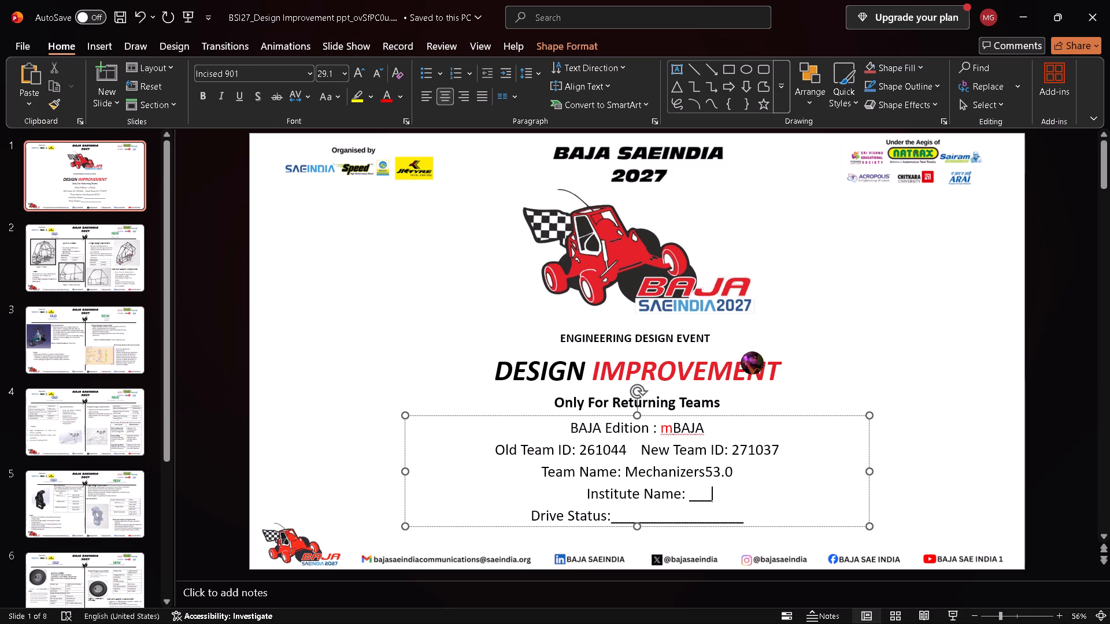
key("BackSpace")
key("BackSpace")
key("BackSpace")
type("Sree")
type("nidhi")
key("space")
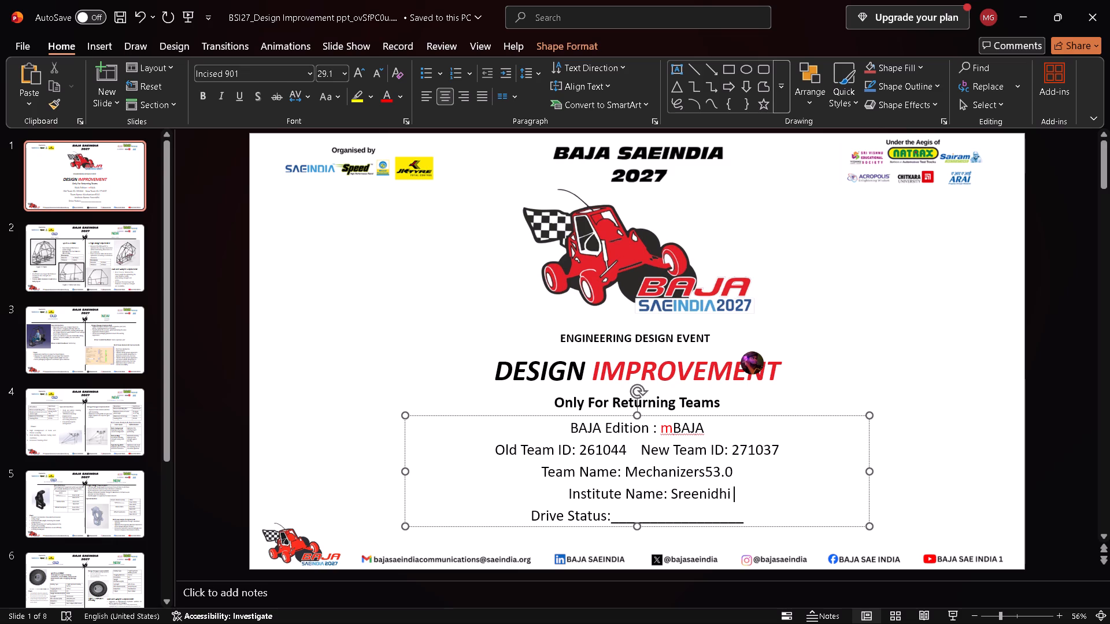
type("Institute")
key("space")
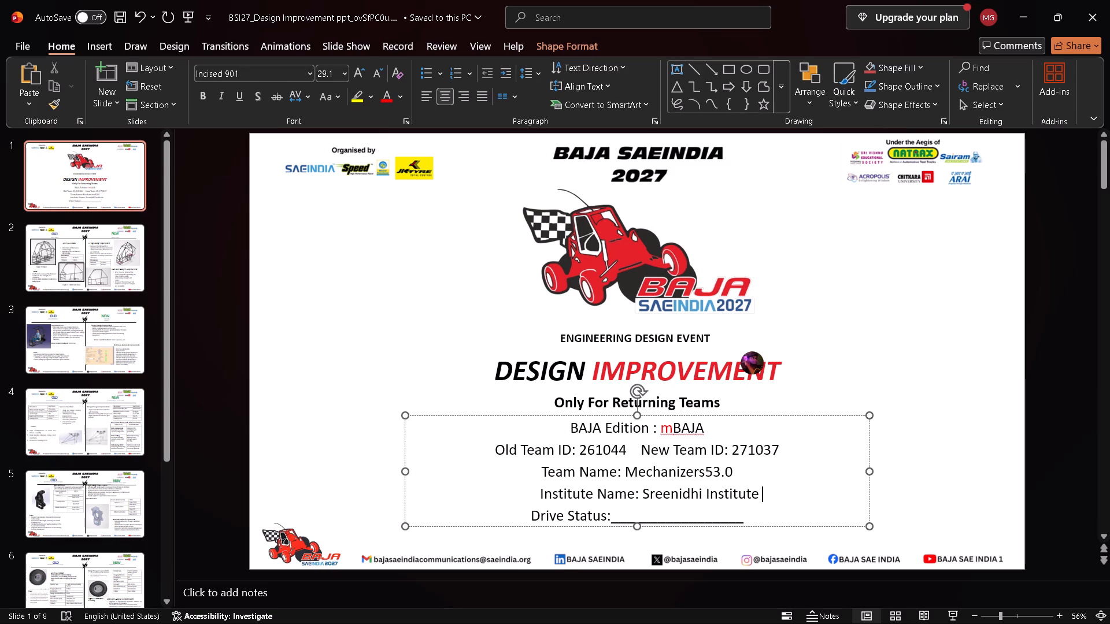
key("o")
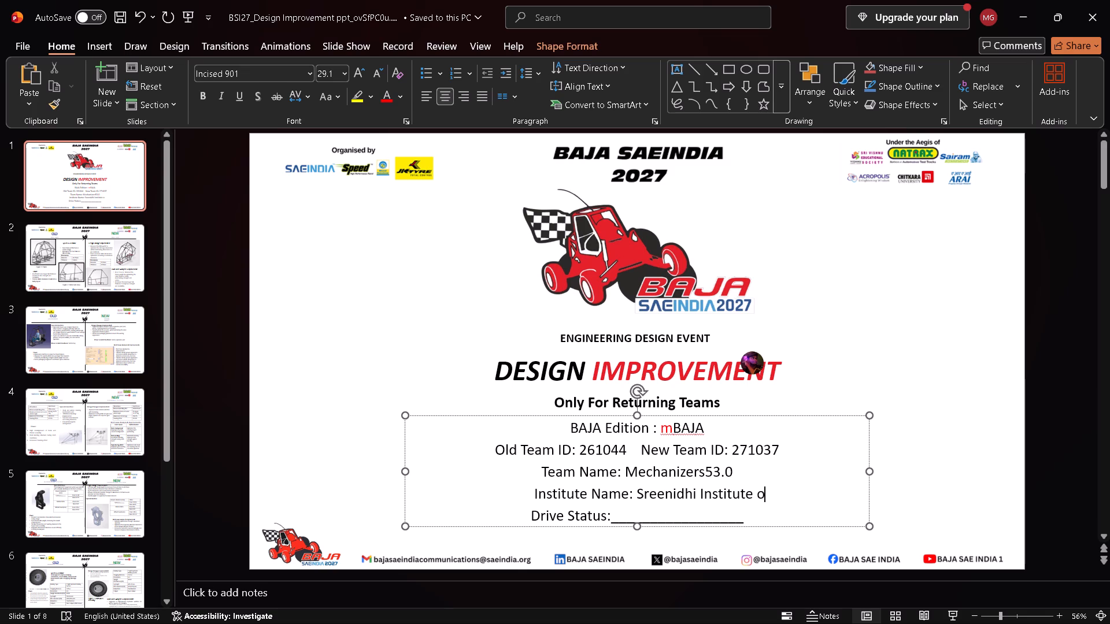
type("f Science")
key("space")
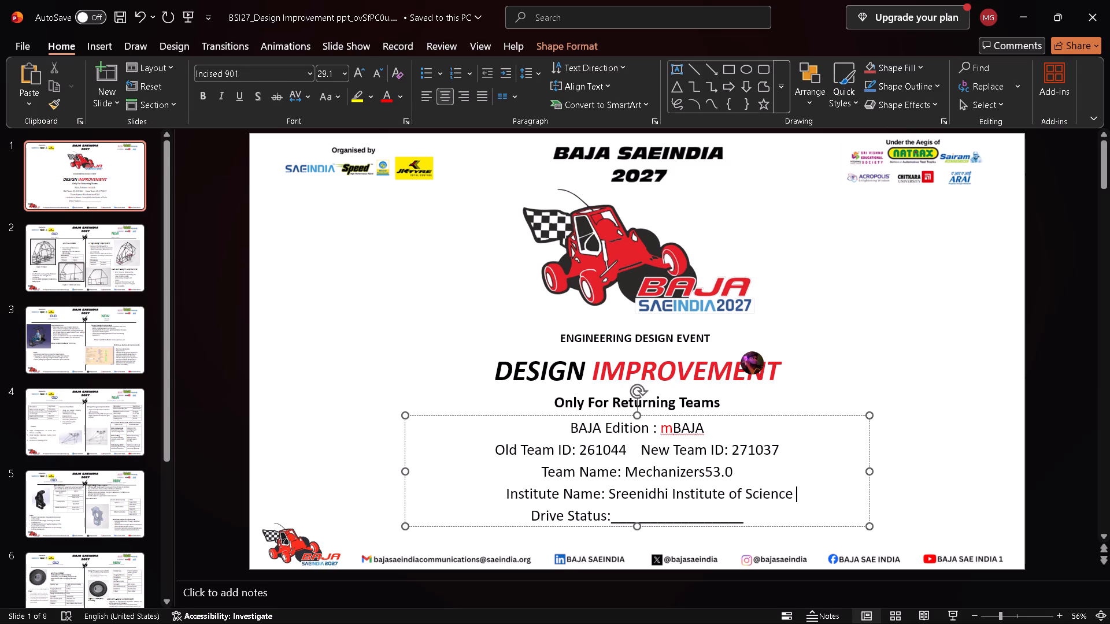
type("and")
key("space")
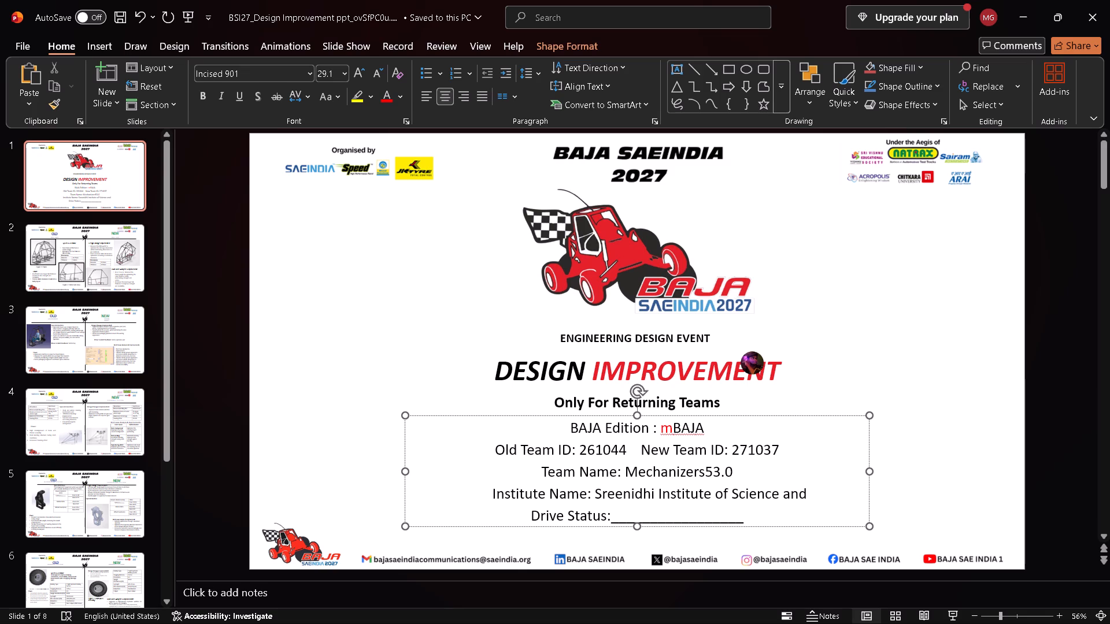
type("Technology")
key("Return")
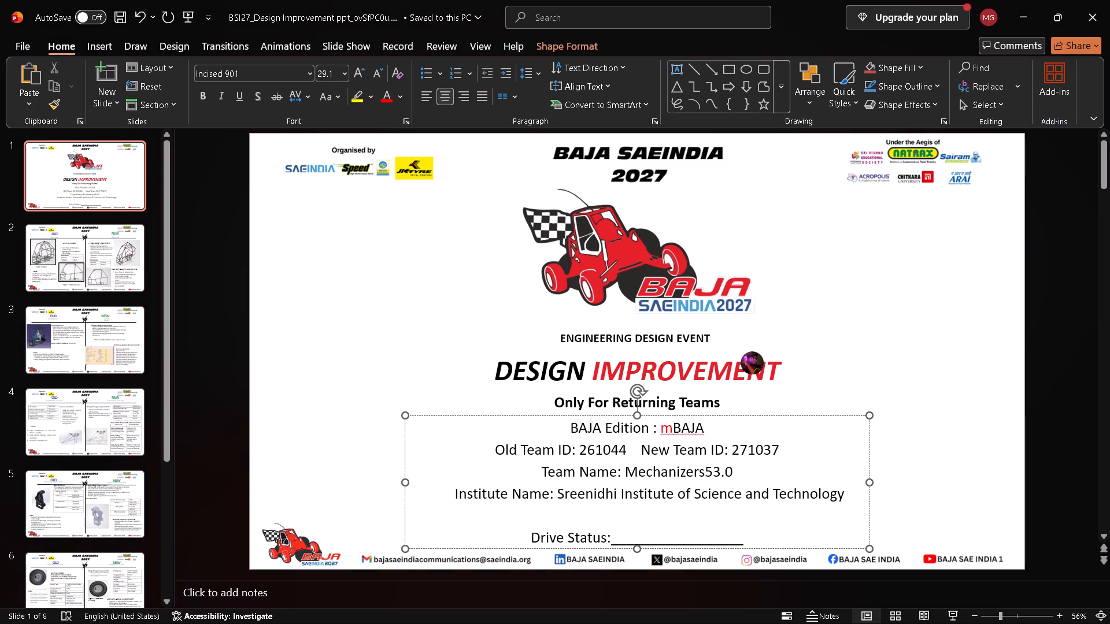
key("BackSpace")
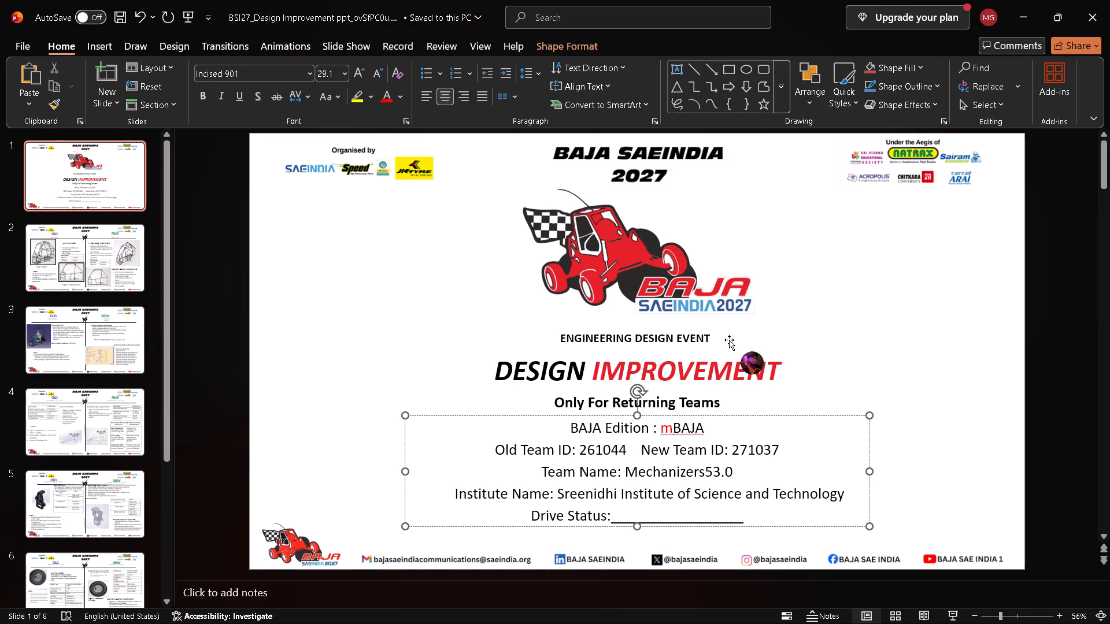
Replace the blank underline after Drive Status with AWD.
key("Down")
key("BackSpace")
key("BackSpace")
key("BackSpace")
key("BackSpace")
key("BackSpace")
key("BackSpace")
key("BackSpace")
key("BackSpace")
key("BackSpace")
key("BackSpace")
key("BackSpace")
key("BackSpace")
key("BackSpace")
key("BackSpace")
key("BackSpace")
key("BackSpace")
key("BackSpace")
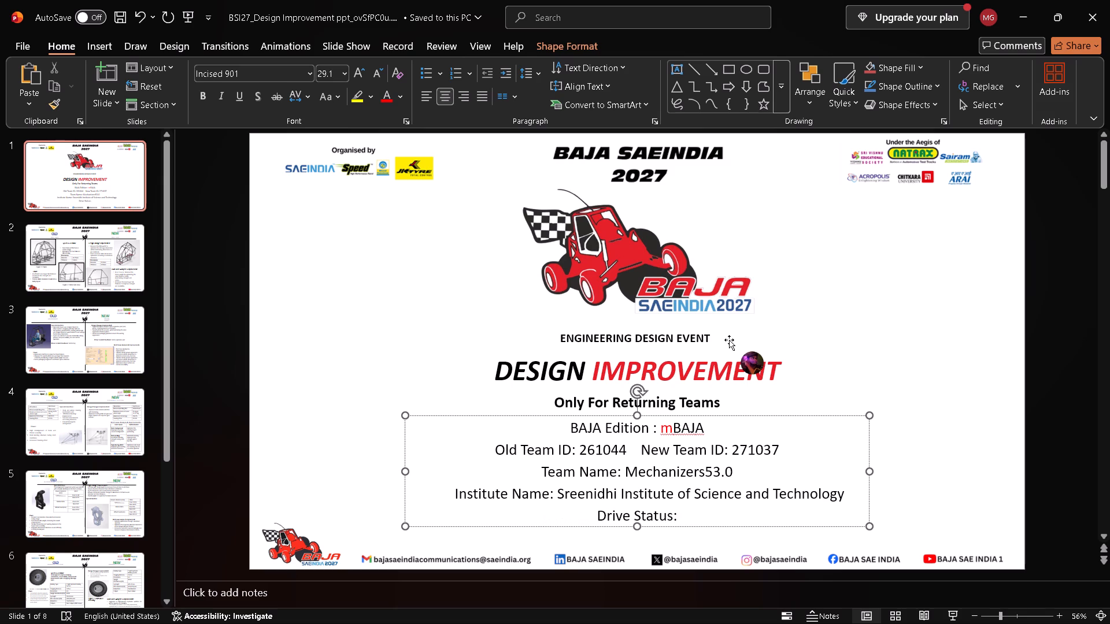
type("AWD")
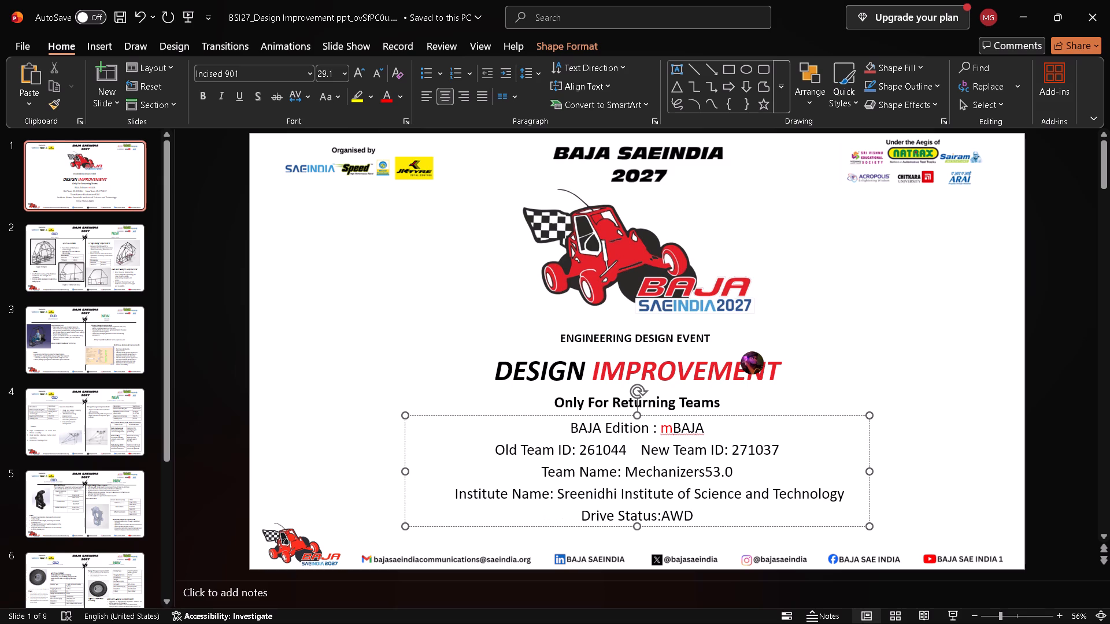
Insert a space between the Drive Status colon and AWD, keeping both on the same line.
key("Left")
key("Left")
key("Left")
key("space")
key("Return")
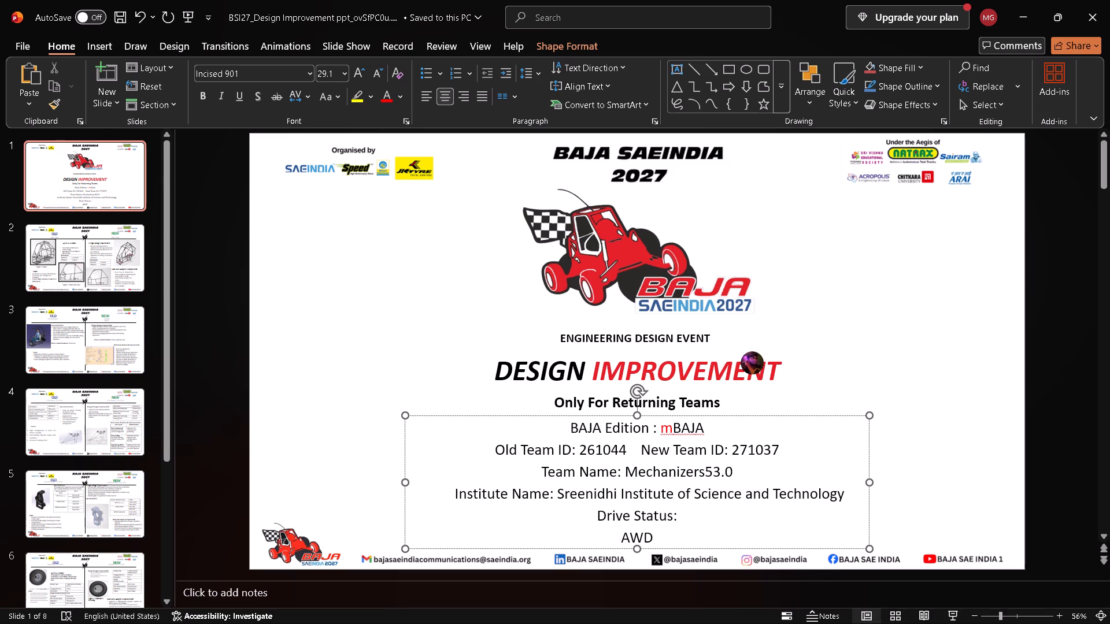
key("BackSpace")
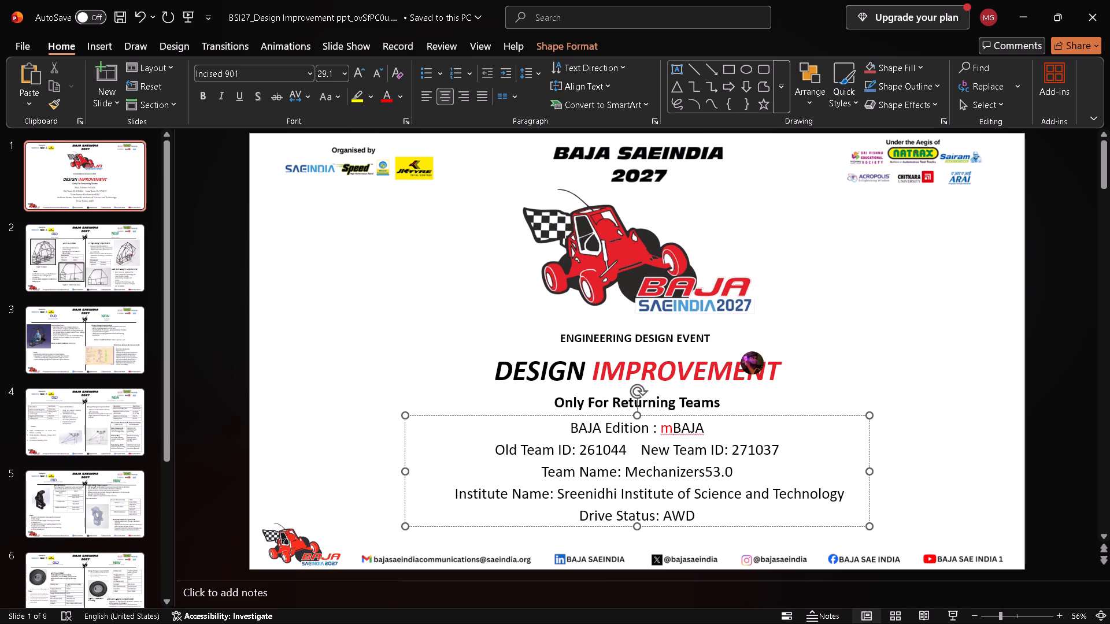
key("Down")
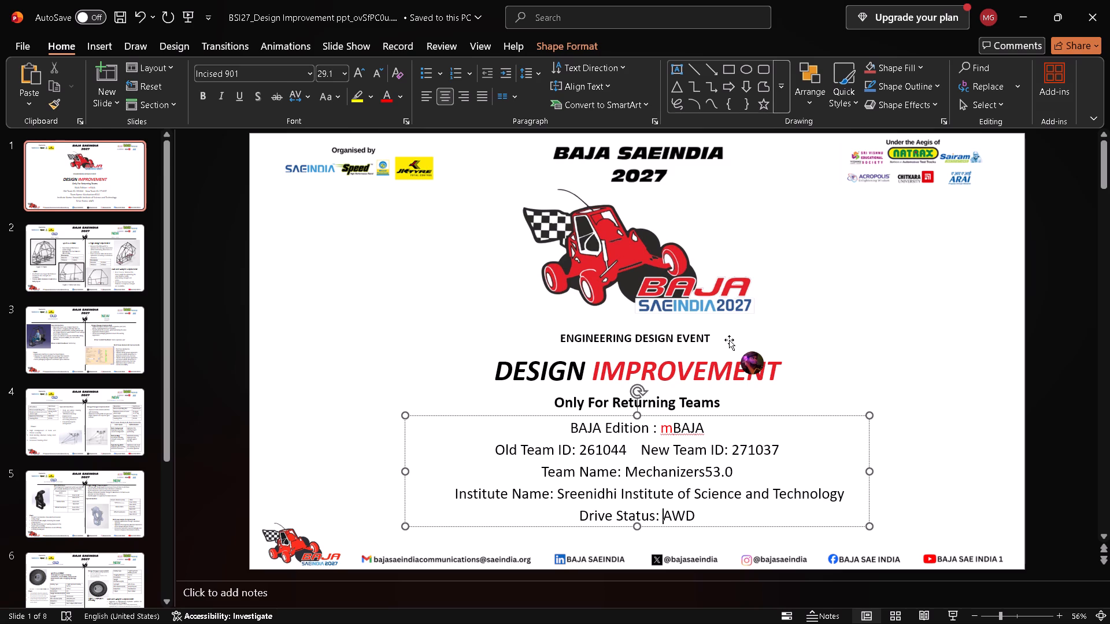
left_click(729, 340)
left_click(0, 0)
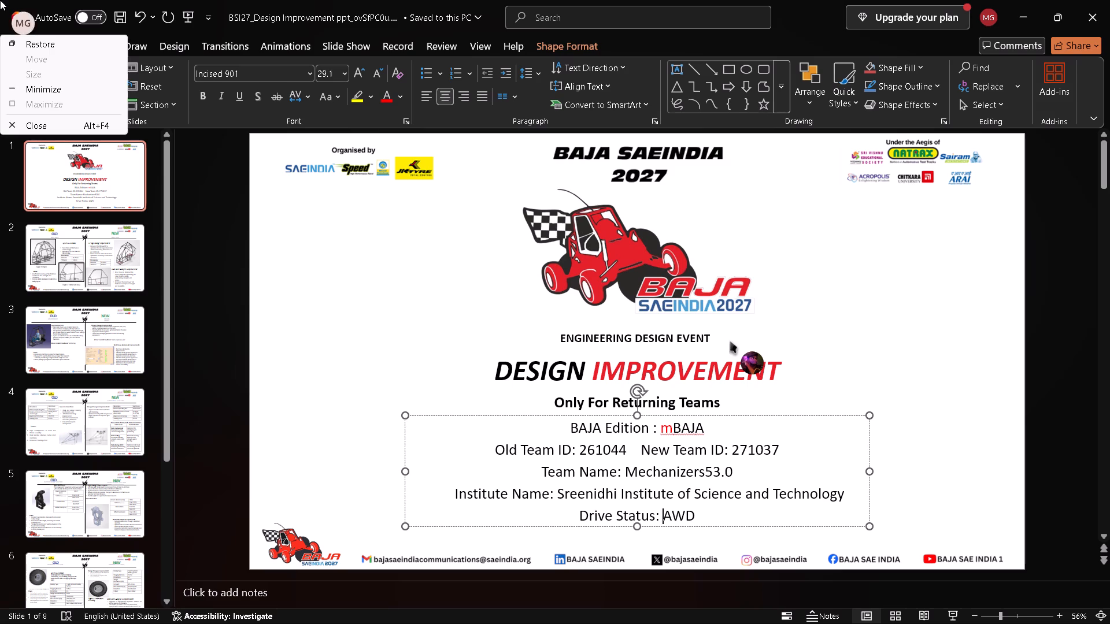
Review the completed title slide and the old-versus-new roll cage comparison on slide 2.
left_click(126, 236)
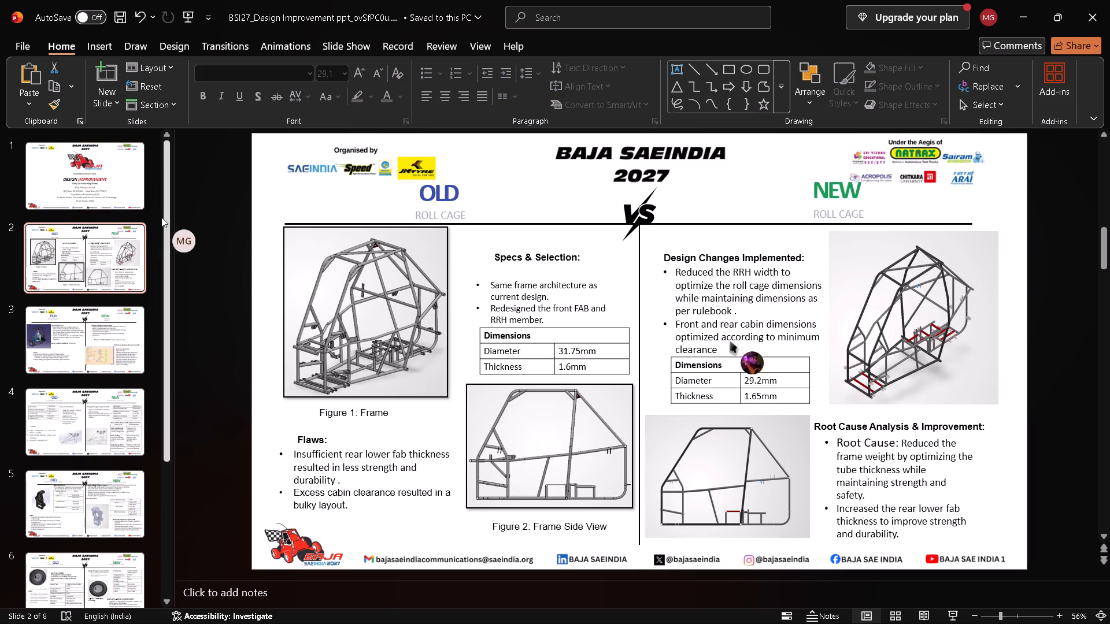
left_click(86, 164)
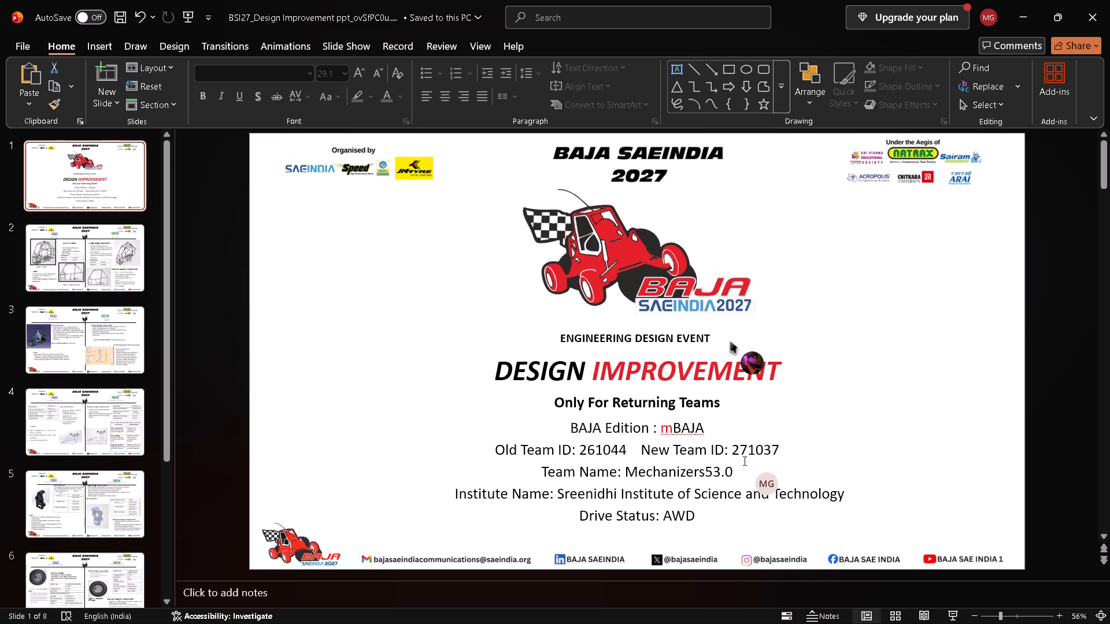
left_click(73, 241)
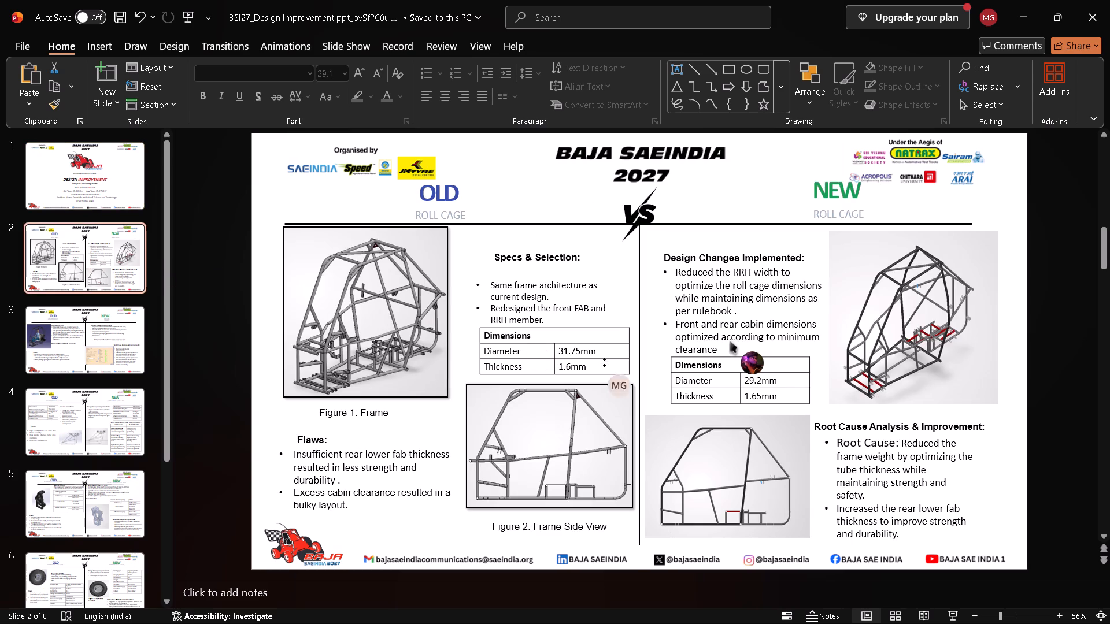
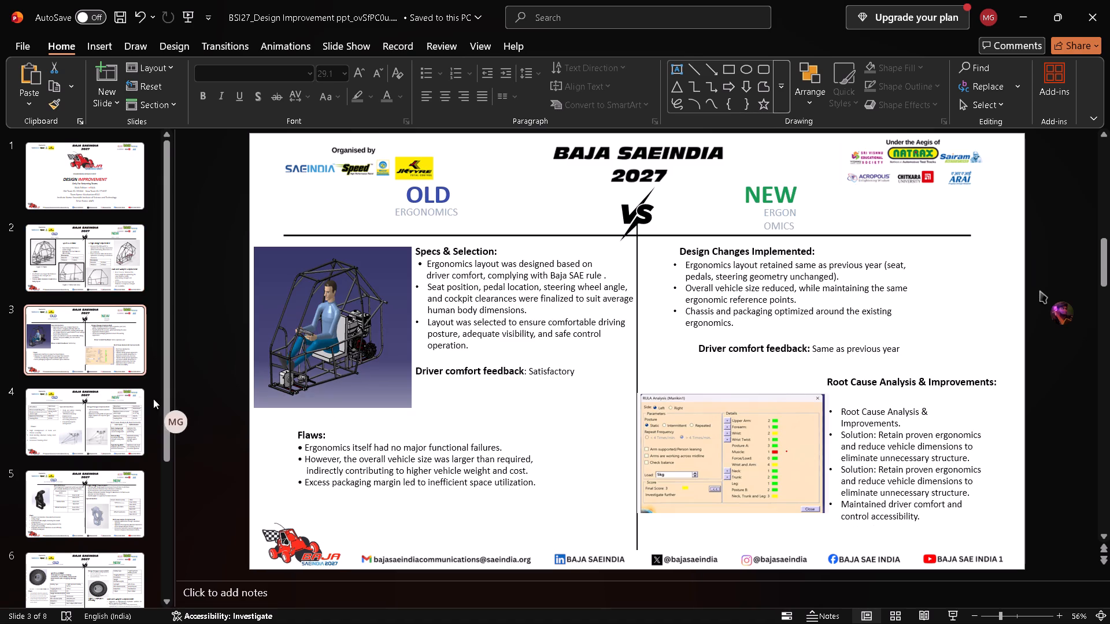
Review the old-versus-new comparison slides 4 to 7, from the steering system through to the powertrain.
left_click(75, 429)
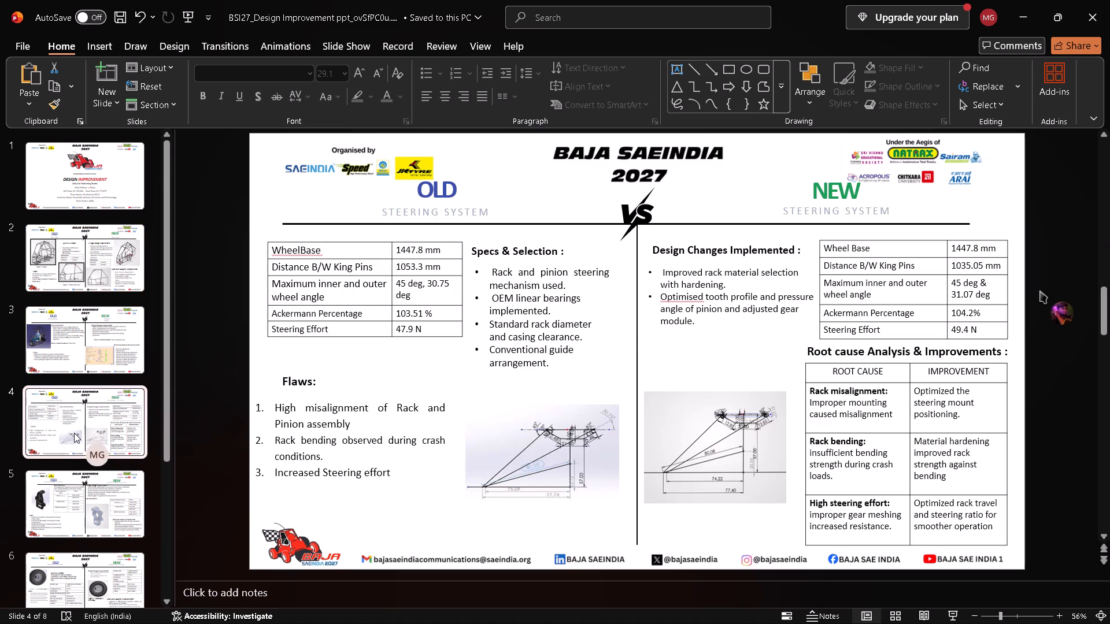
left_click(106, 490)
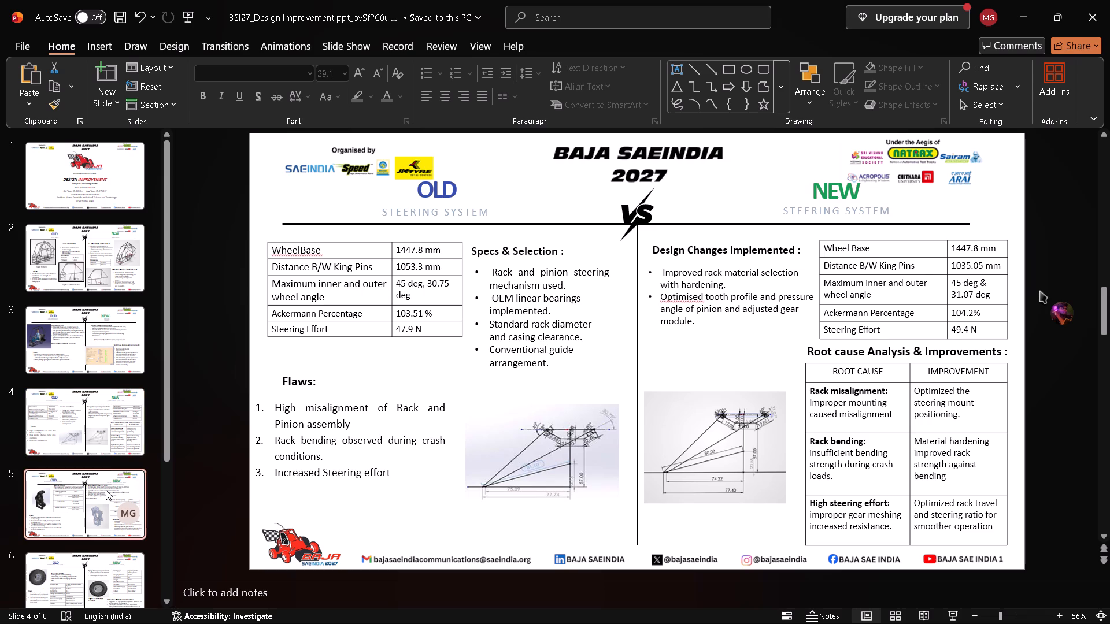
scroll(98, 436, "down", 3)
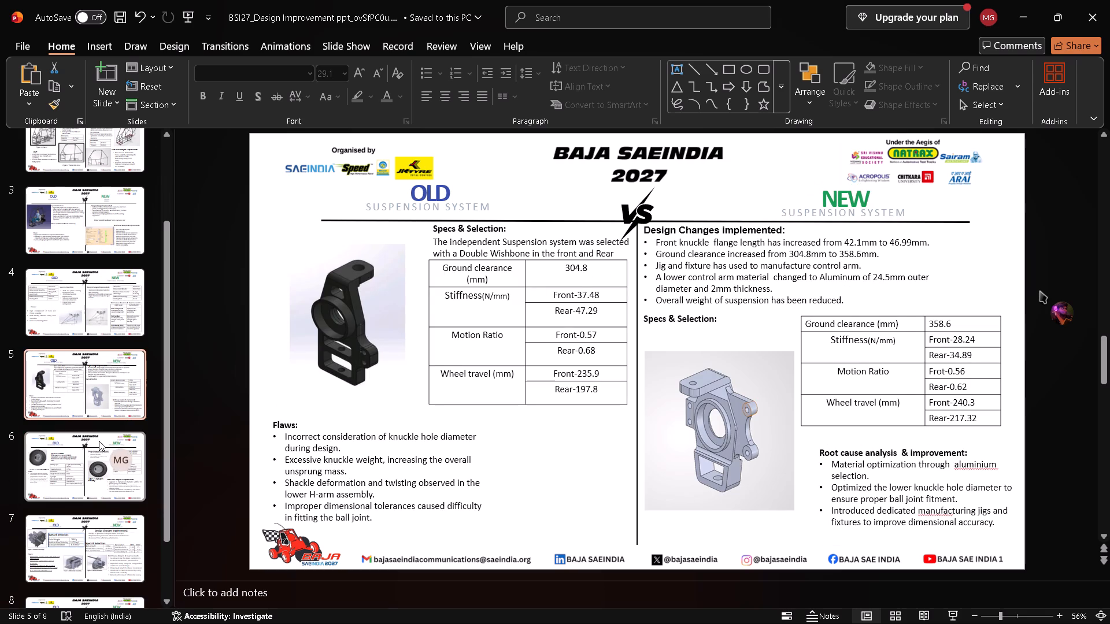
left_click(99, 441)
left_click(102, 562)
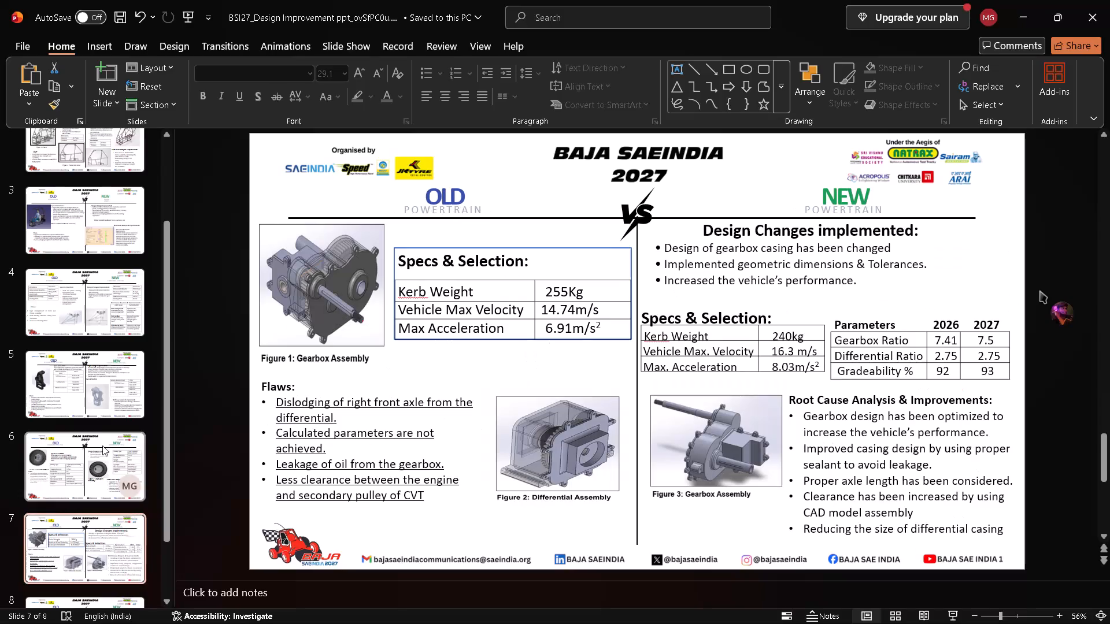
Delete the unfilled Other System template slide at the end of the deck.
scroll(97, 420, "down", 4)
left_click(98, 562)
right_click(103, 550)
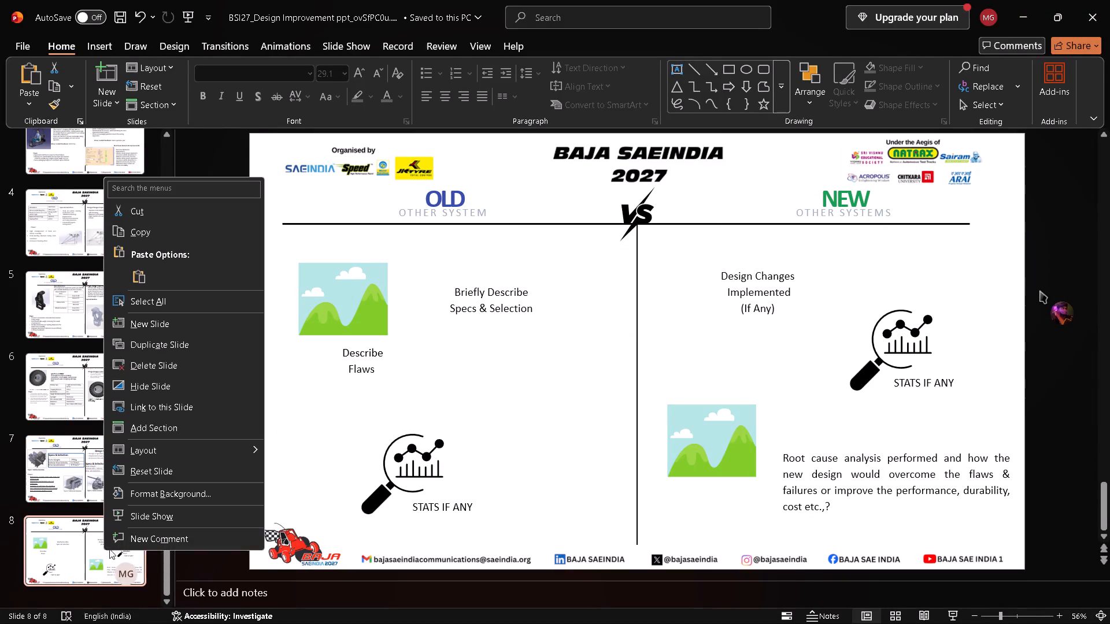
left_click(148, 367)
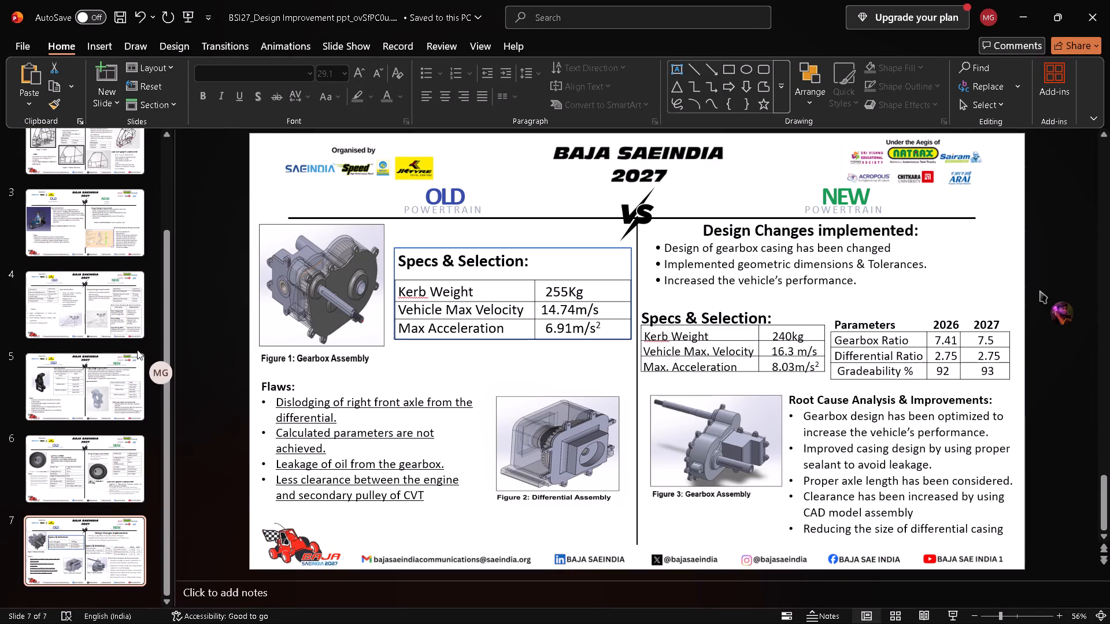
Save the presentation under its existing name.
scroll(136, 350, "up", 20)
scroll(136, 350, "up", 2)
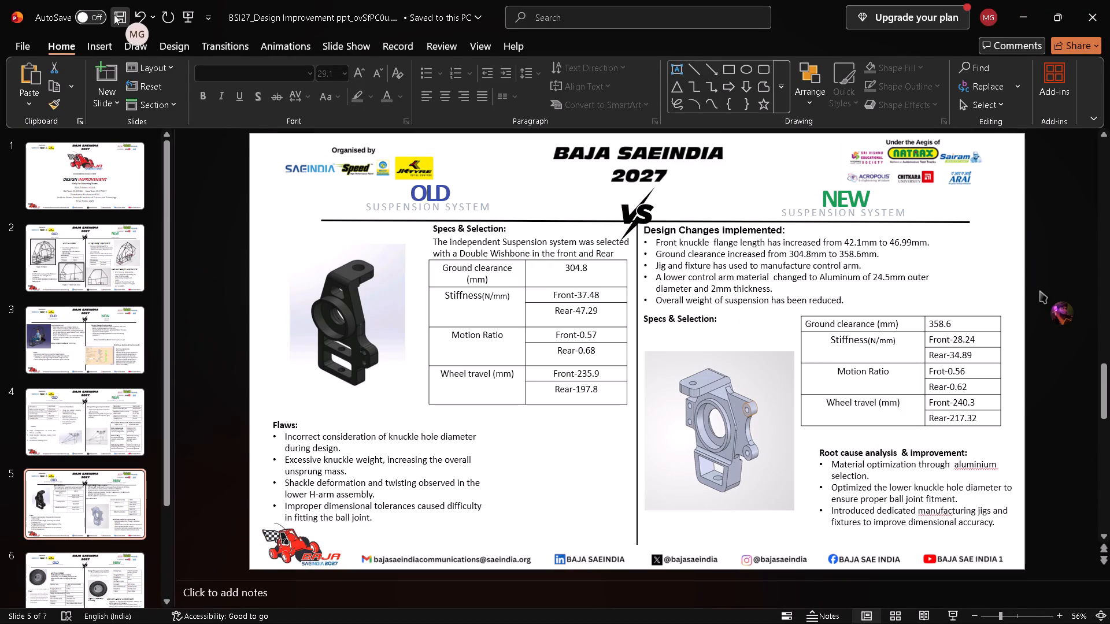
left_click(114, 14)
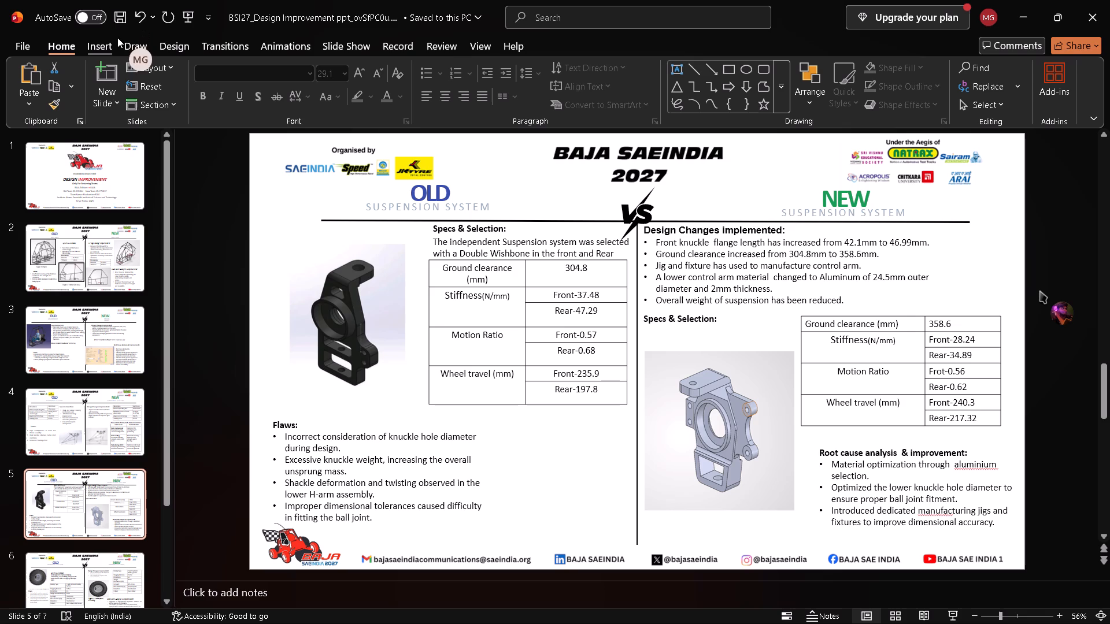
left_click(120, 19)
Start saving a copy of the deck in the BAJA 53 Reports folder, with PDF as the file type.
left_click(13, 50)
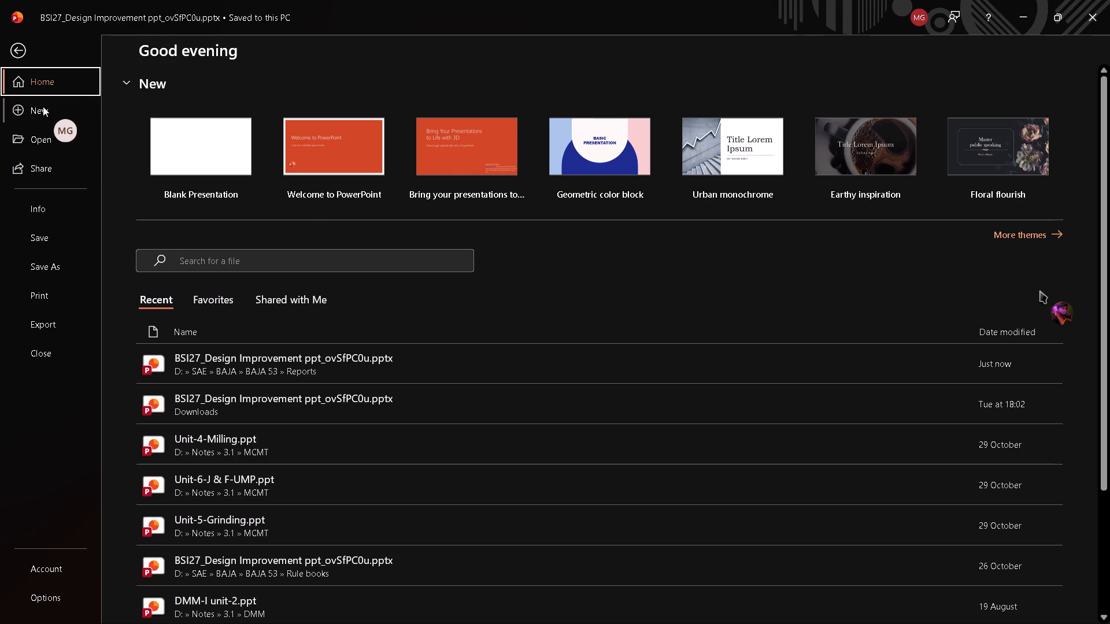
left_click(50, 82)
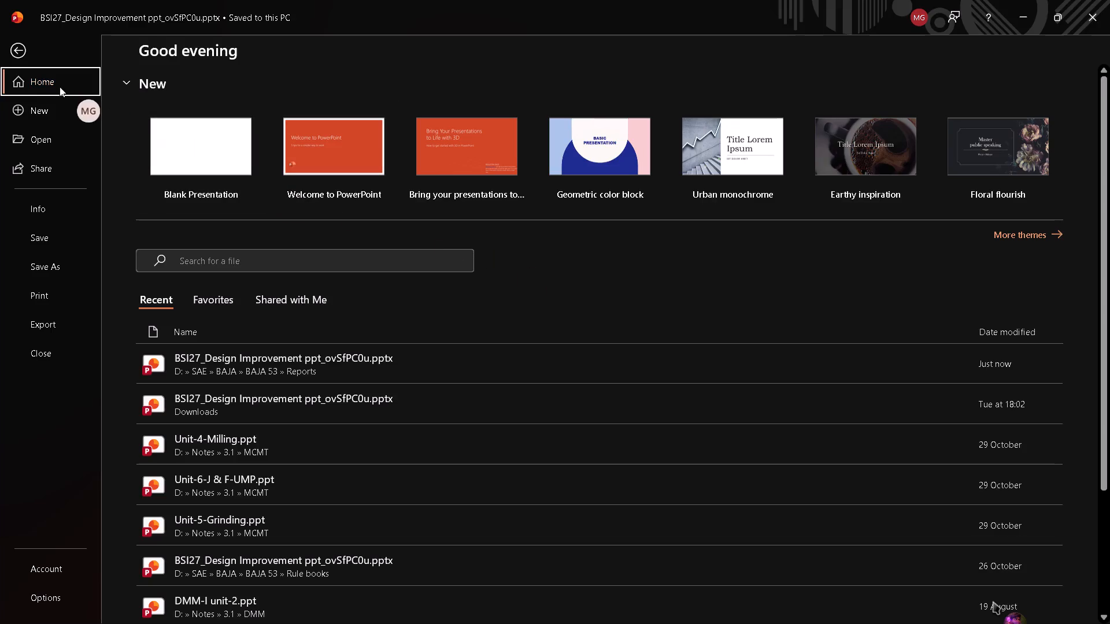
left_click(45, 85)
left_click(56, 261)
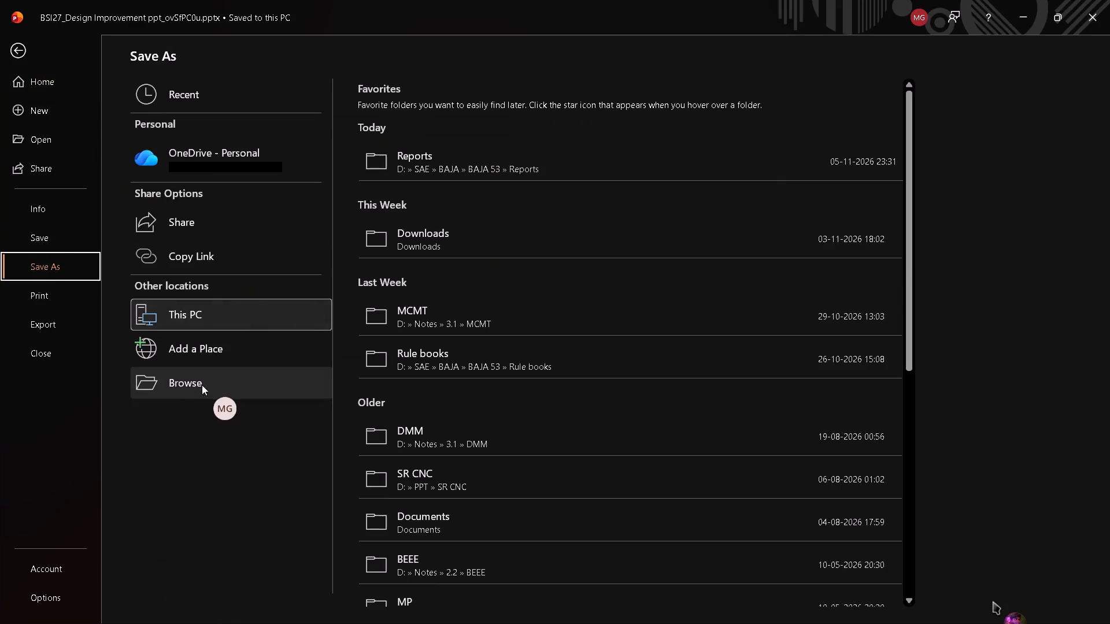
left_click(202, 385)
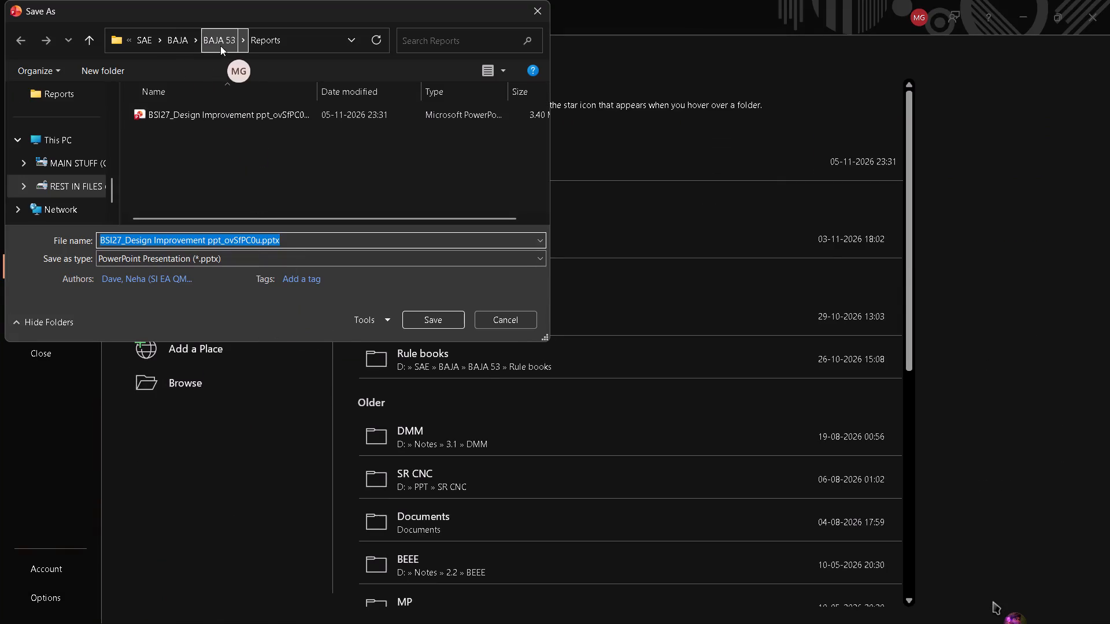
key("Left")
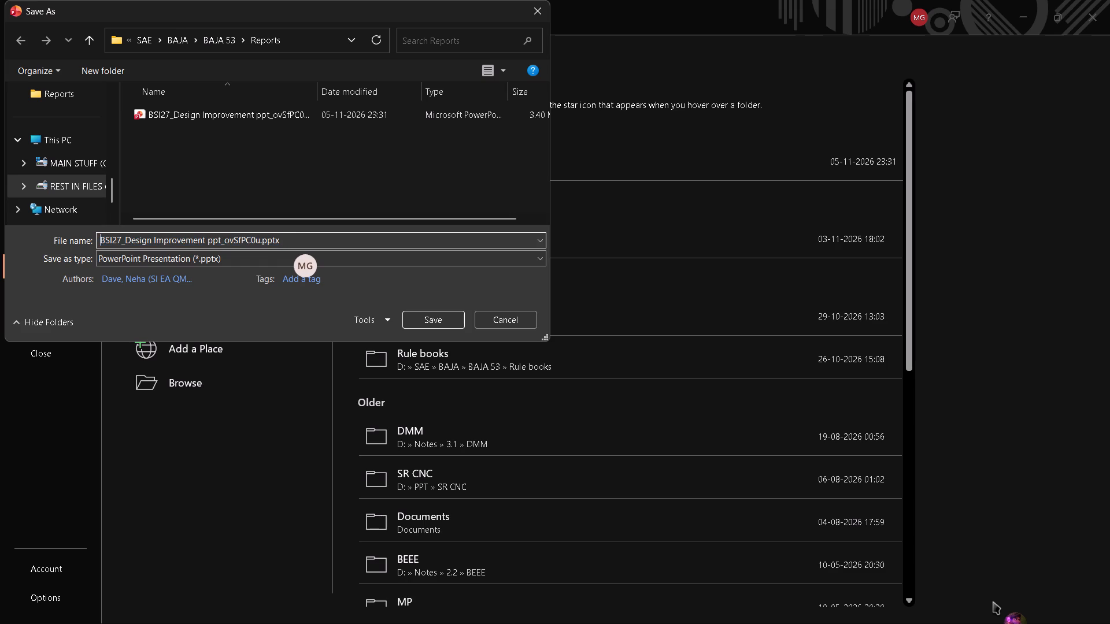
key("Left")
key("Left")
key("Left")
key("Left")
key("Left")
key("Right")
key("Left")
key("Right")
key("Right")
key("Right")
key("Right")
key("Right")
key("Right")
key("Right")
key("Right")
key("Right")
key("Right")
key("Right")
key("Right")
key("Right")
key("Right")
key("Right")
key("Right")
key("Right")
key("Right")
key("Right")
key("Right")
key("Right")
key("Right")
key("Right")
key("Right")
key("Right")
key("Right")
left_click(358, 262)
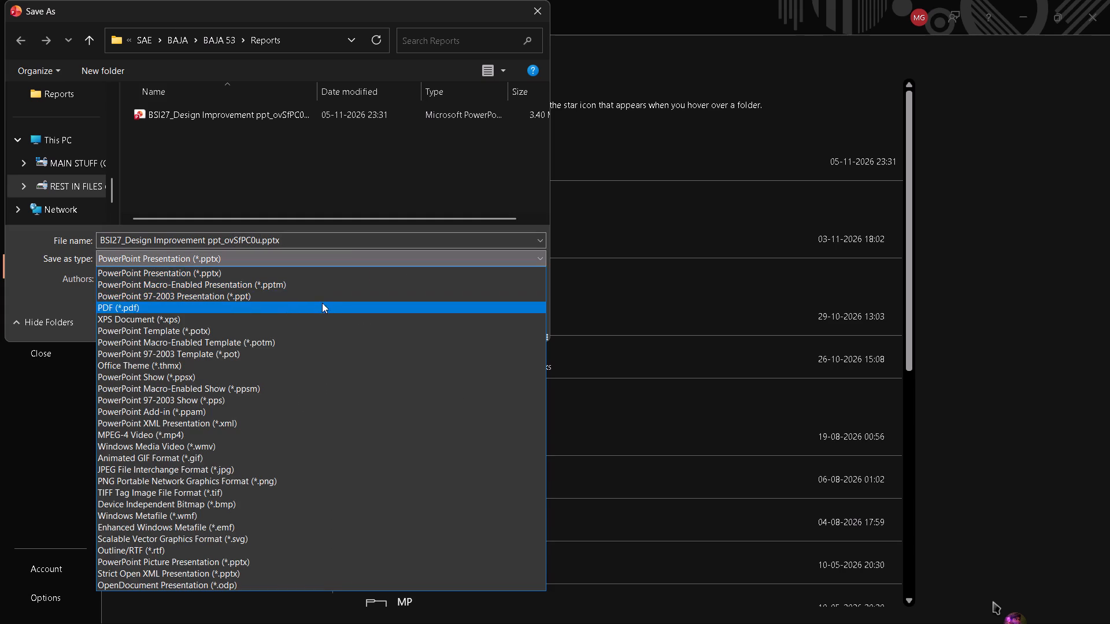
left_click(322, 304)
Name the PDF copy 271037_Mechanizers53.0_Design_improvement, keeping the .pdf extension, and save it in the Reports folder.
left_click(260, 241)
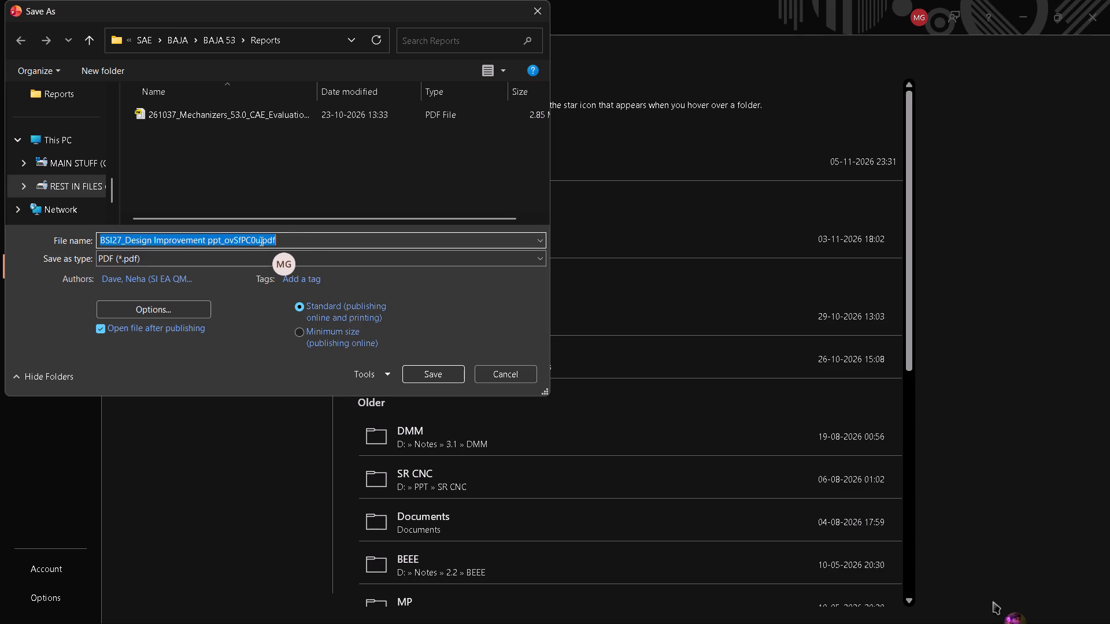
left_click(260, 241)
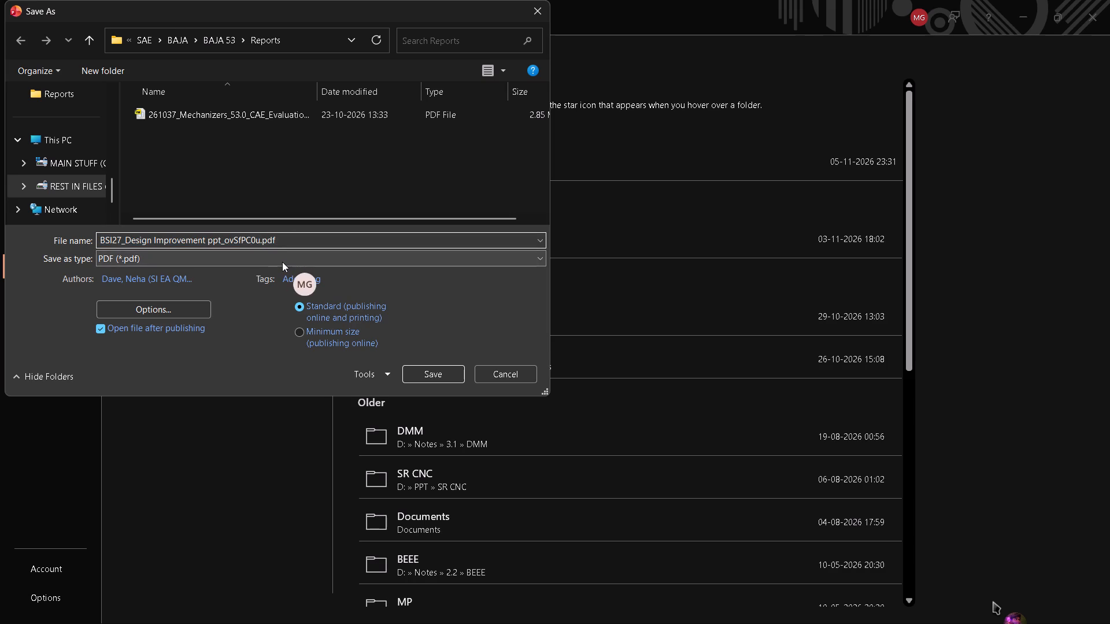
key("BackSpace")
key("BackSpace")
key("BackSpace")
key("BackSpace")
key("BackSpace")
key("BackSpace")
key("BackSpace")
key("BackSpace")
key("BackSpace")
key("BackSpace")
key("BackSpace")
key("BackSpace")
key("BackSpace")
key("BackSpace")
key("BackSpace")
key("BackSpace")
key("BackSpace")
key("BackSpace")
key("BackSpace")
key("BackSpace")
key("BackSpace")
key("BackSpace")
key("BackSpace")
key("BackSpace")
key("BackSpace")
key("BackSpace")
key("BackSpace")
key("BackSpace")
key("BackSpace")
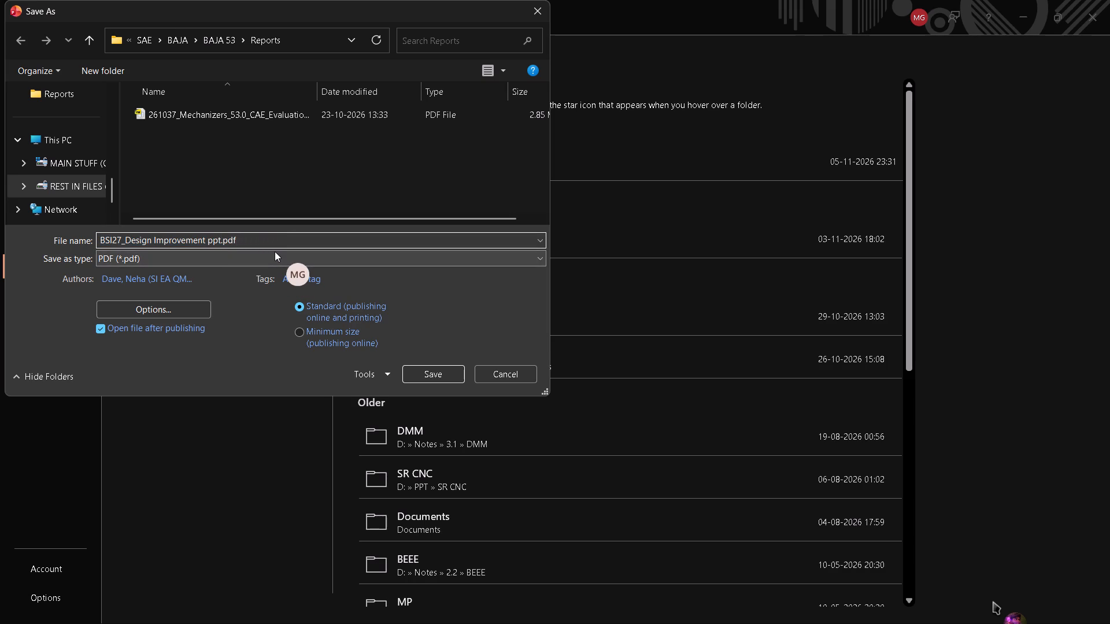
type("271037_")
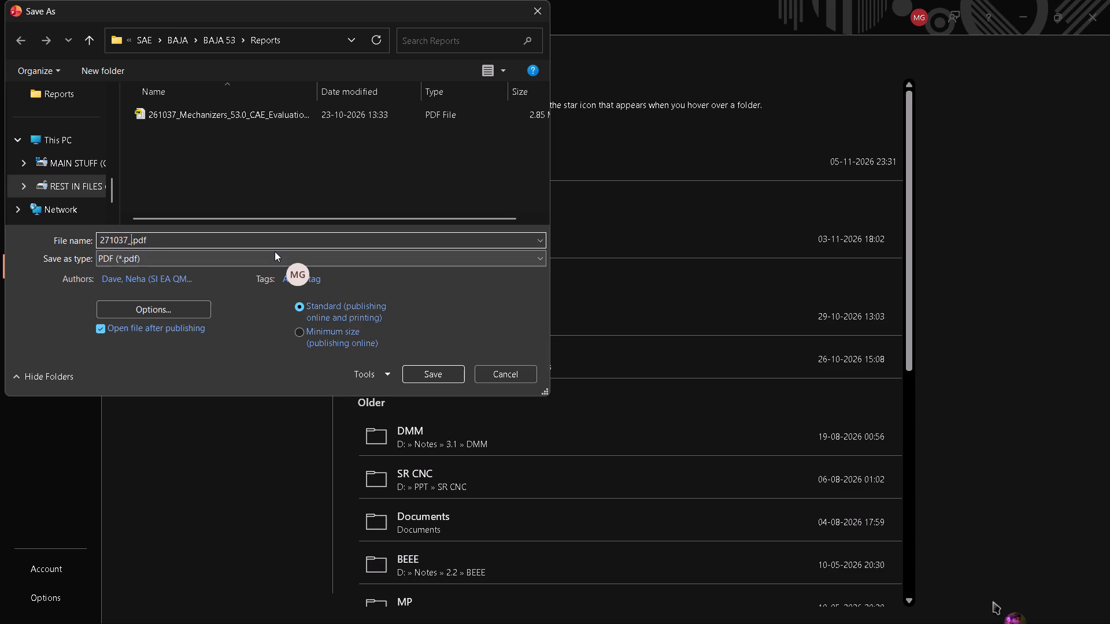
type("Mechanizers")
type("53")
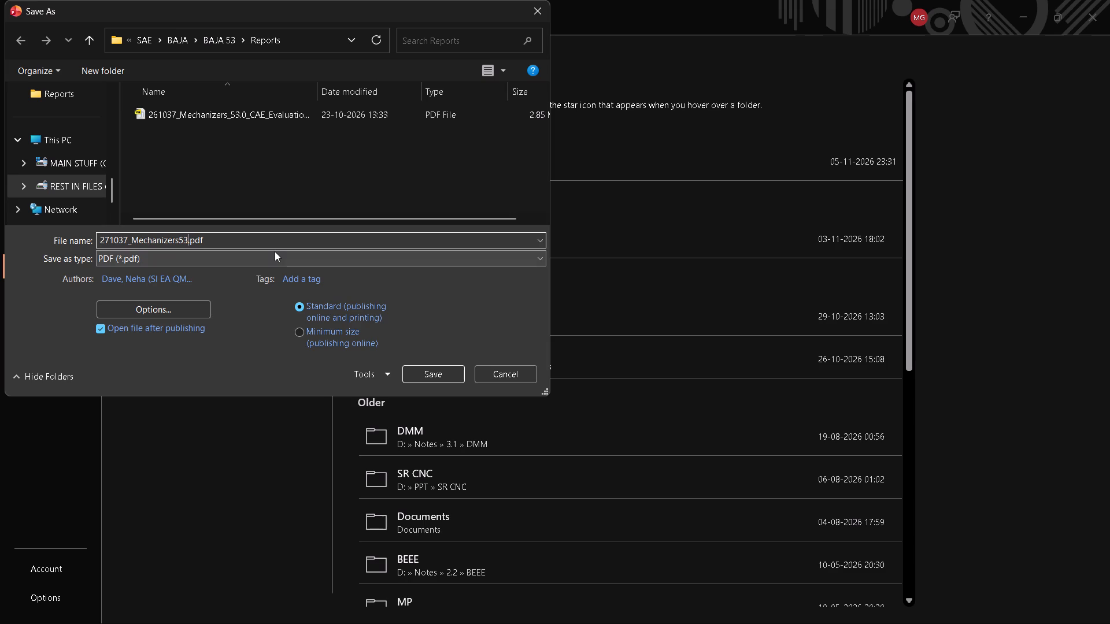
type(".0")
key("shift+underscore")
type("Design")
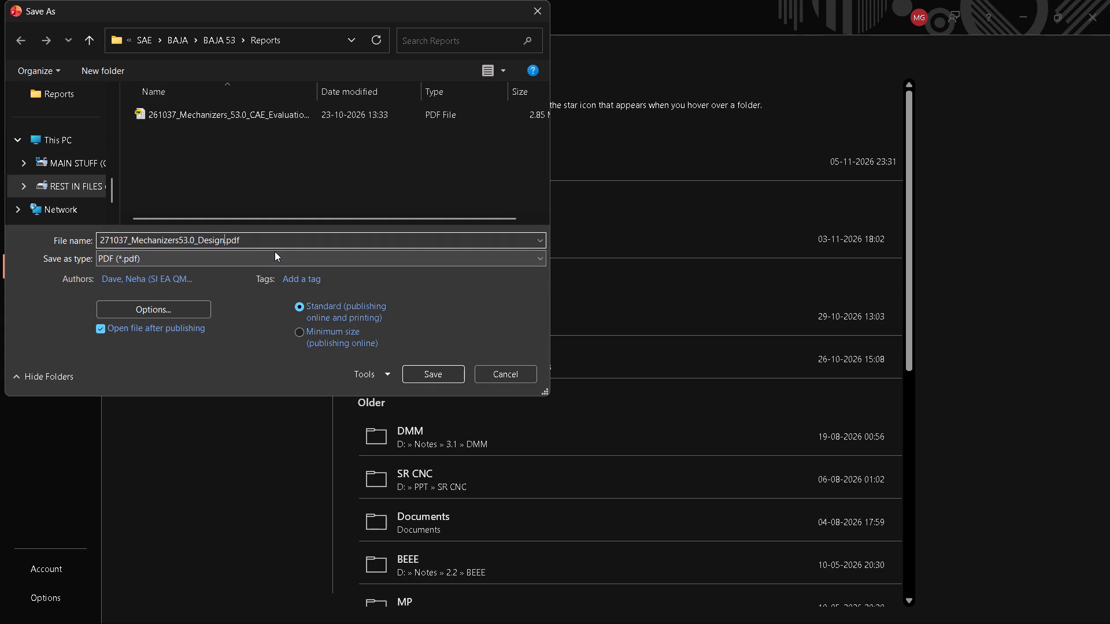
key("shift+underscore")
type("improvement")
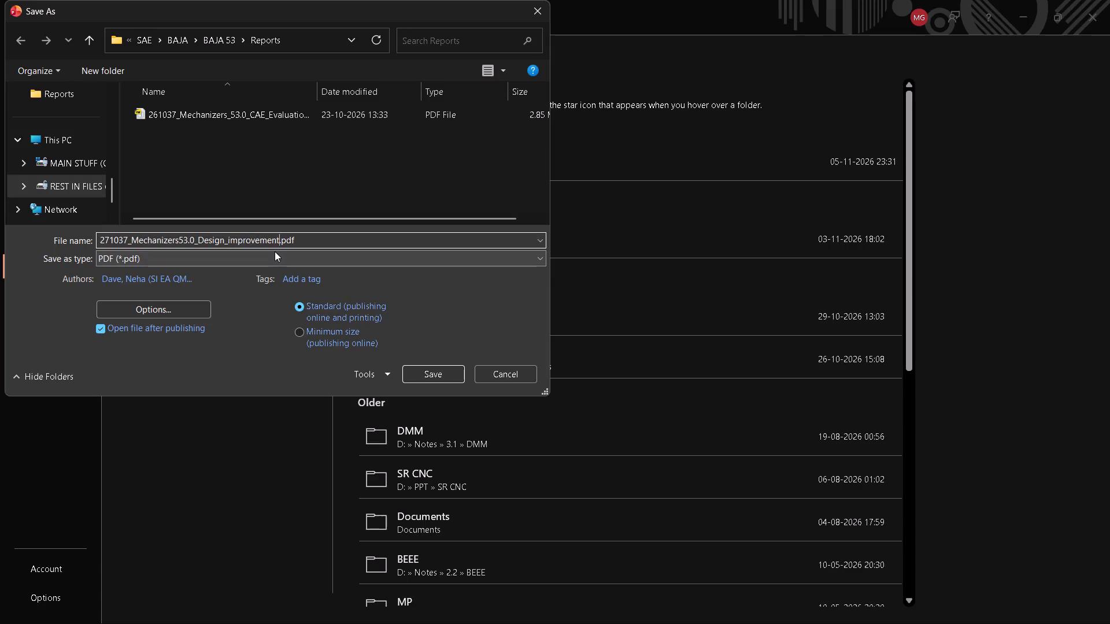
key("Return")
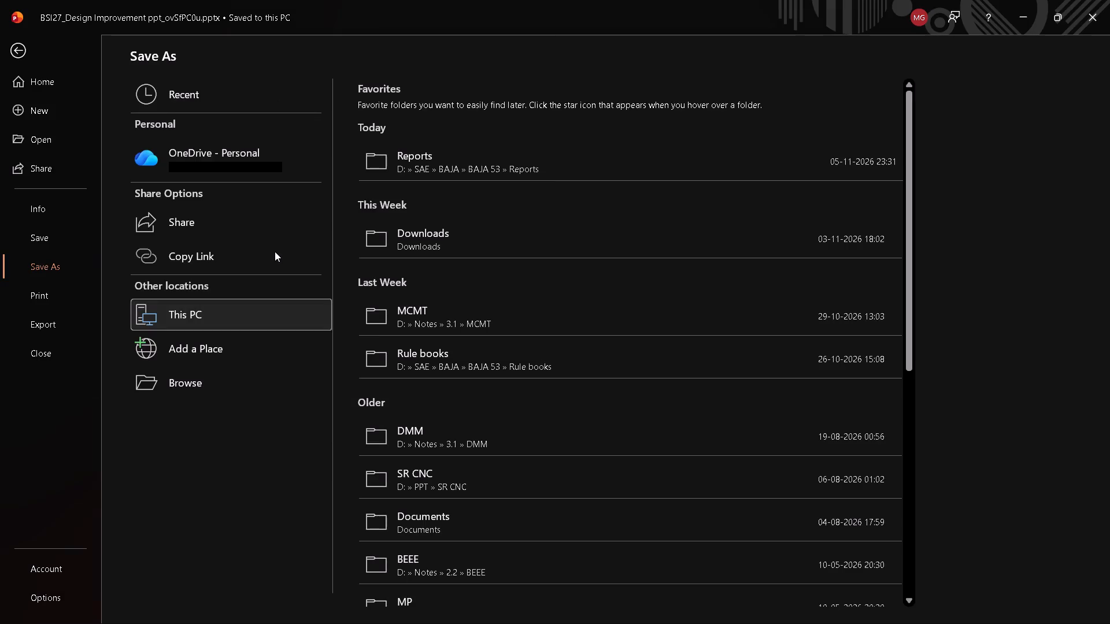